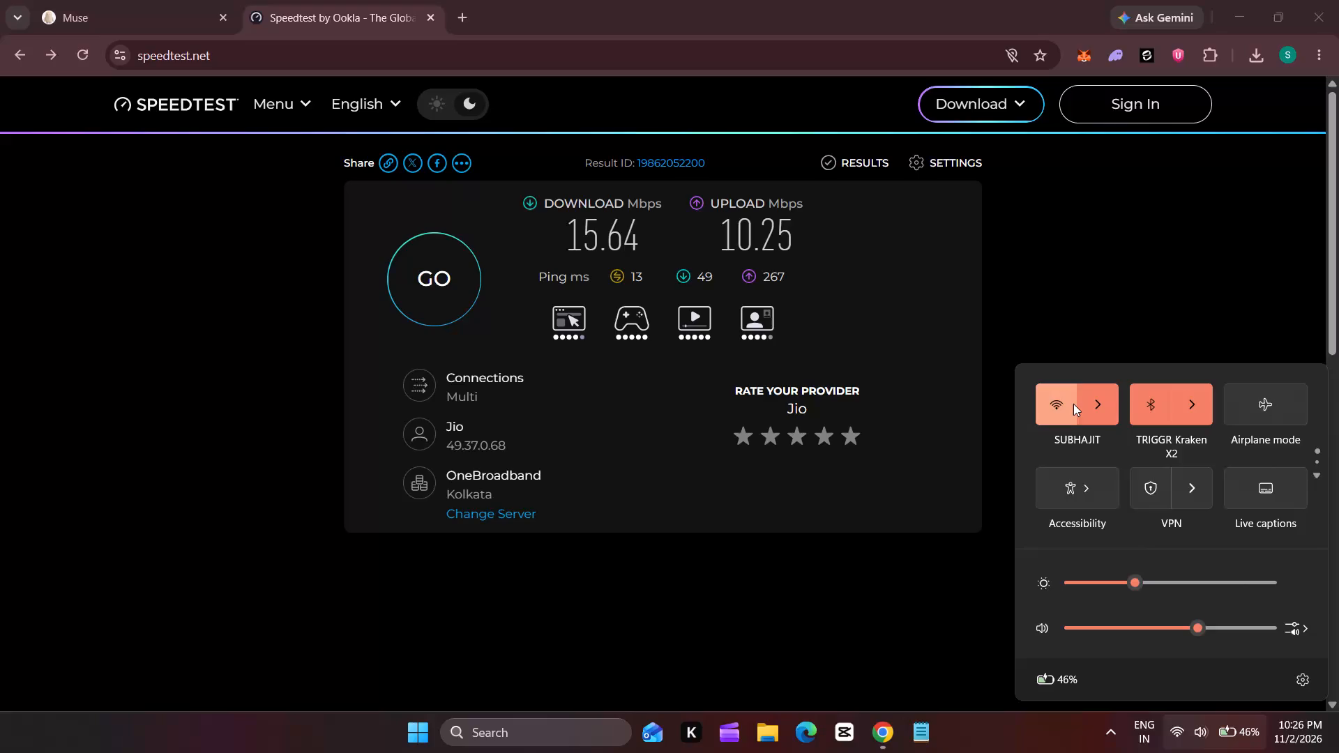
Turn off Bluetooth in the Windows quick settings and return to the Speedtest page.
left_click_drag(1139, 393, 1159, 393)
left_click(1160, 383)
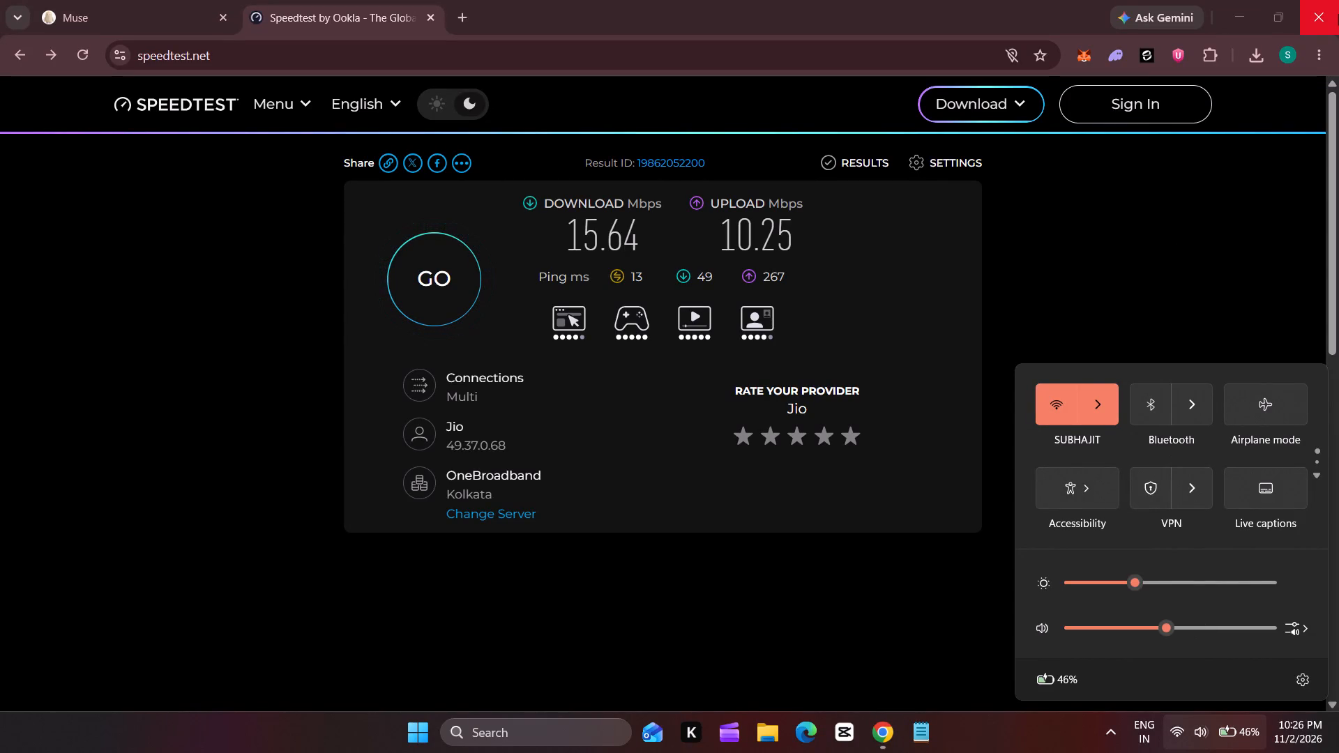
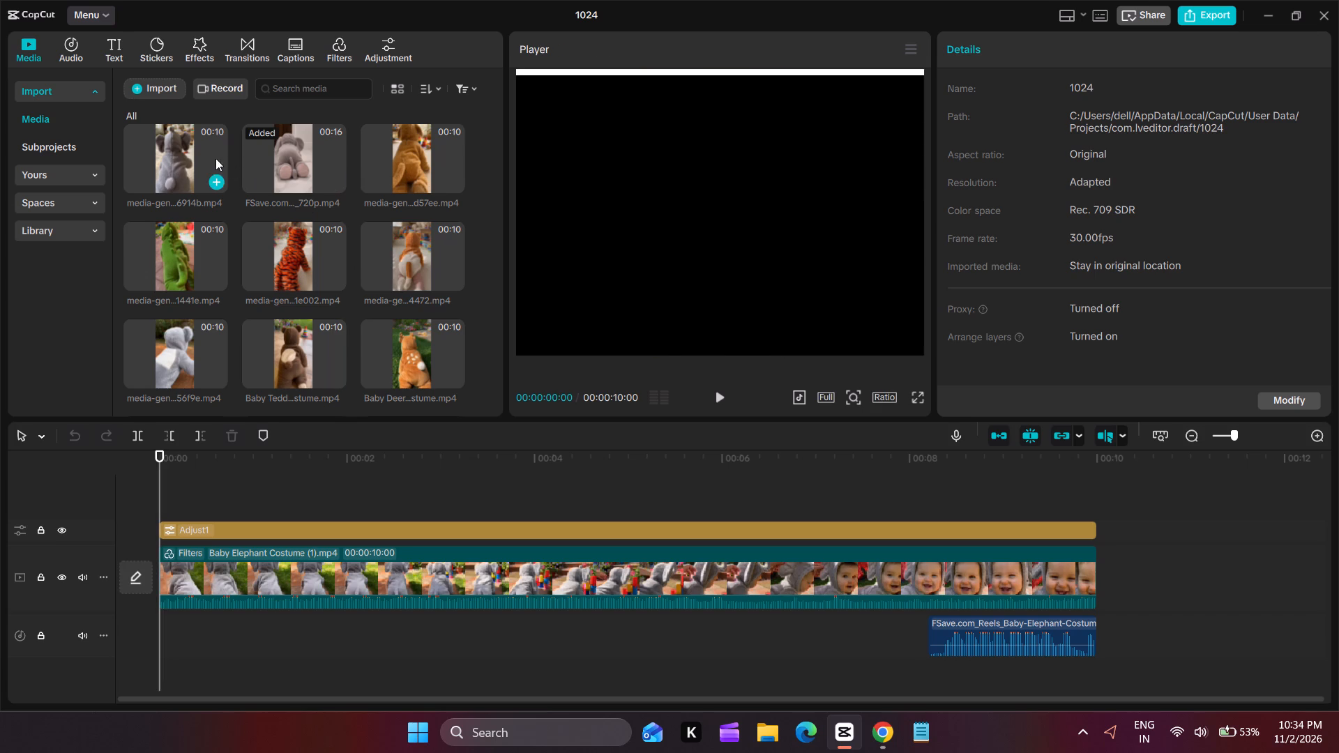
scroll(354, 367, "down", 6)
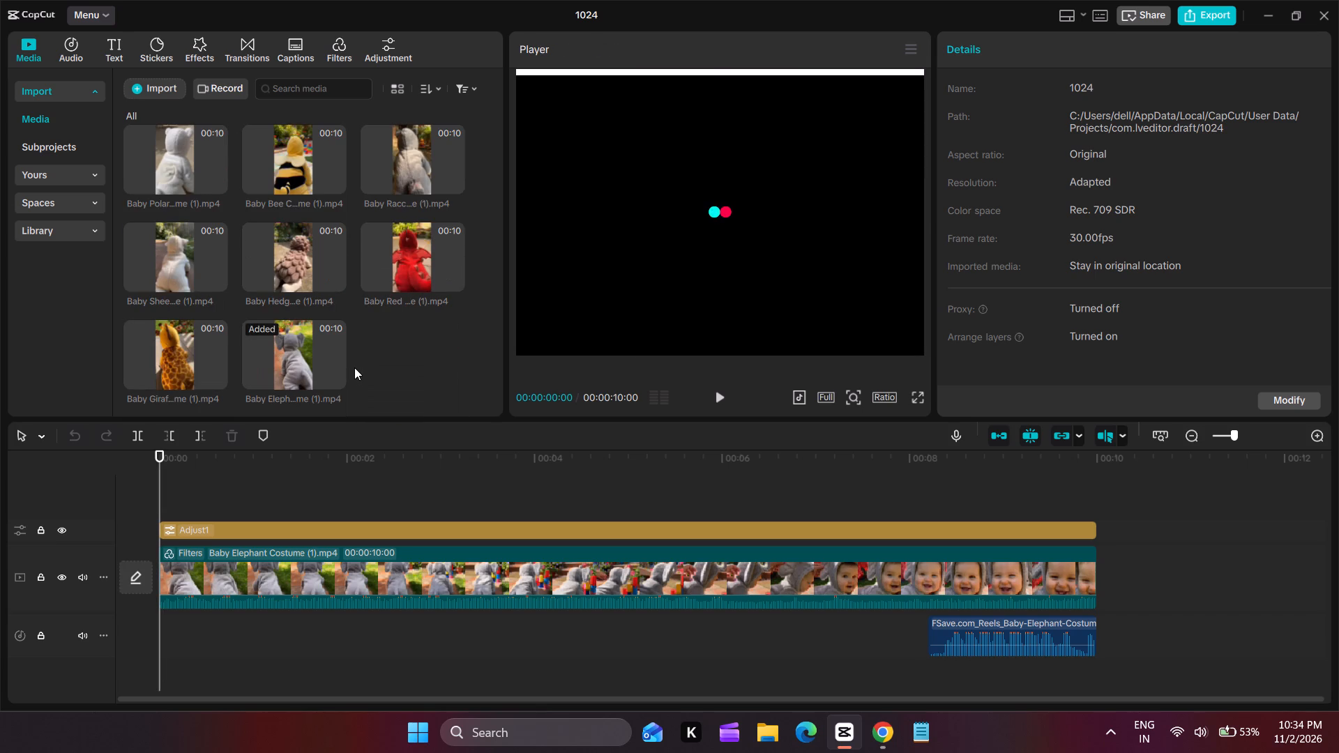
scroll(354, 367, "up", 9)
Delete the first six media-gen clips from the project media, from the elephant (6914b) to 56f9e, keeping the FSave clip.
left_click(192, 146)
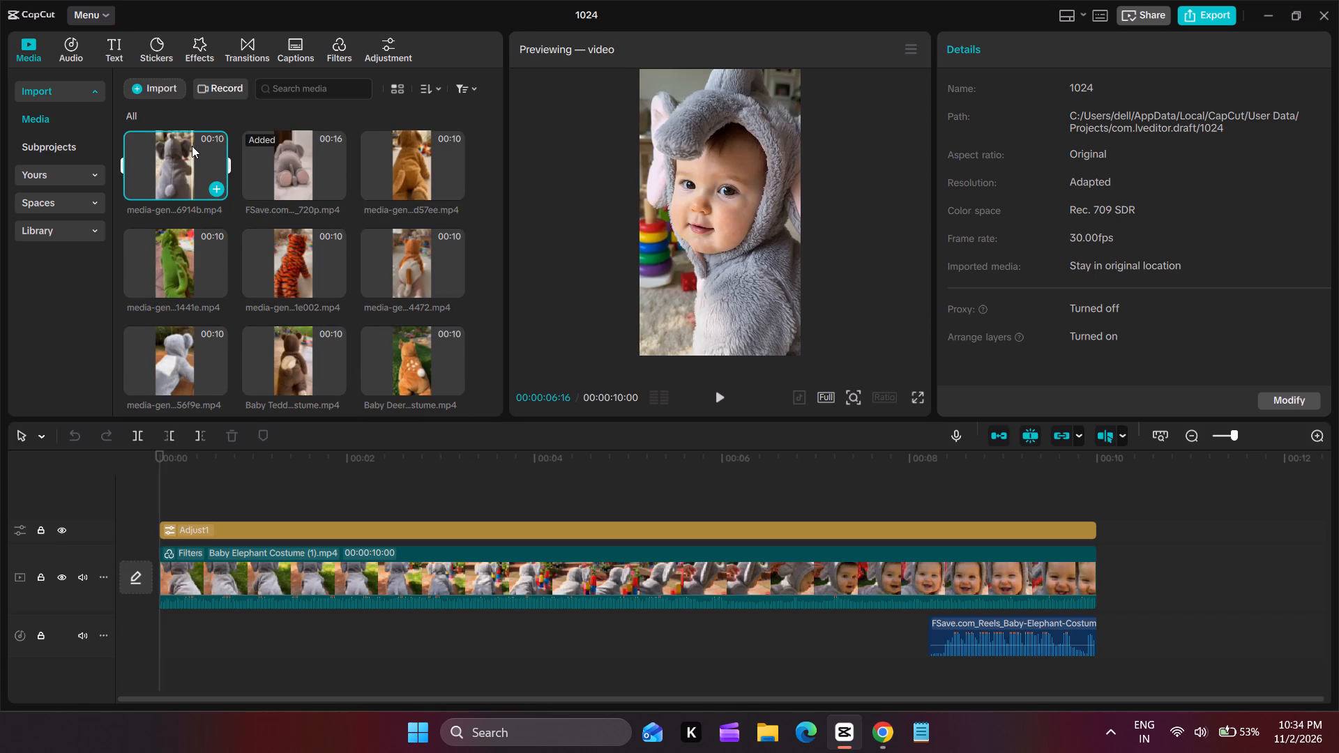
key("BackSpace")
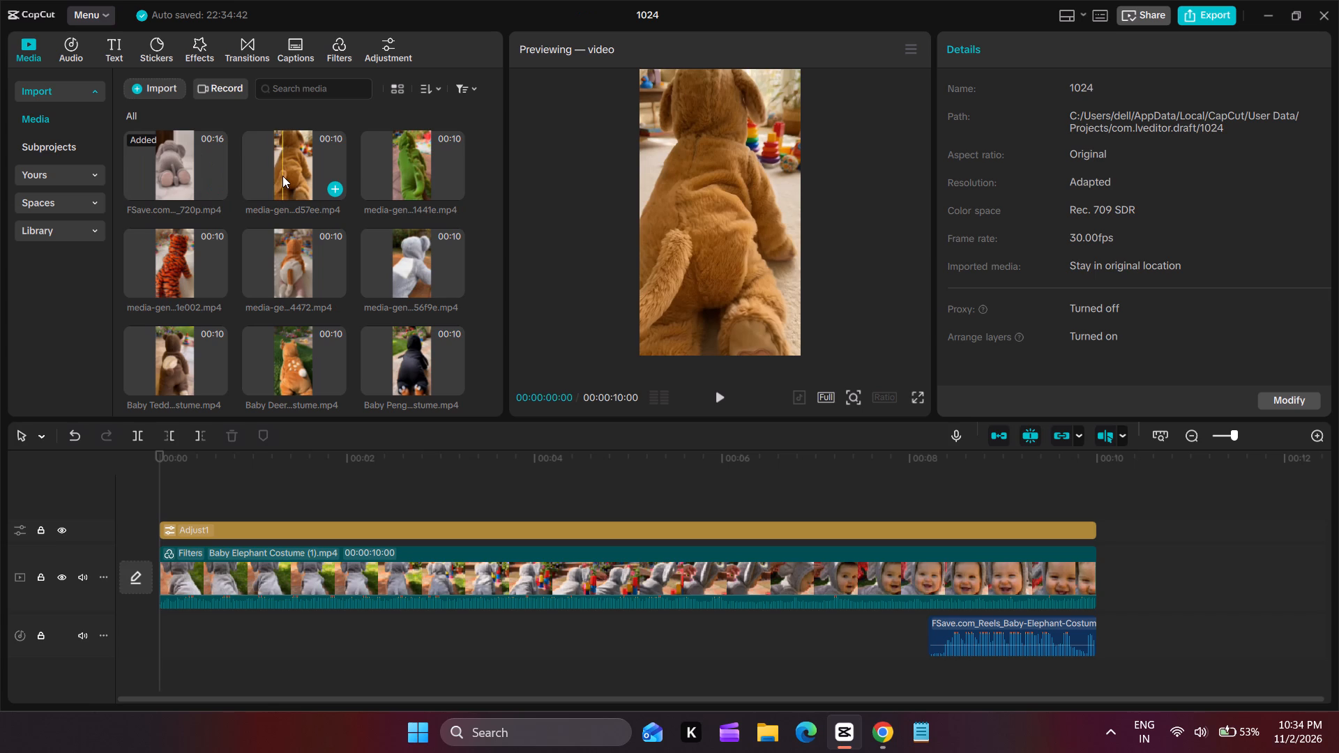
left_click(282, 176)
key("BackSpace")
left_click(282, 176)
key("BackSpace")
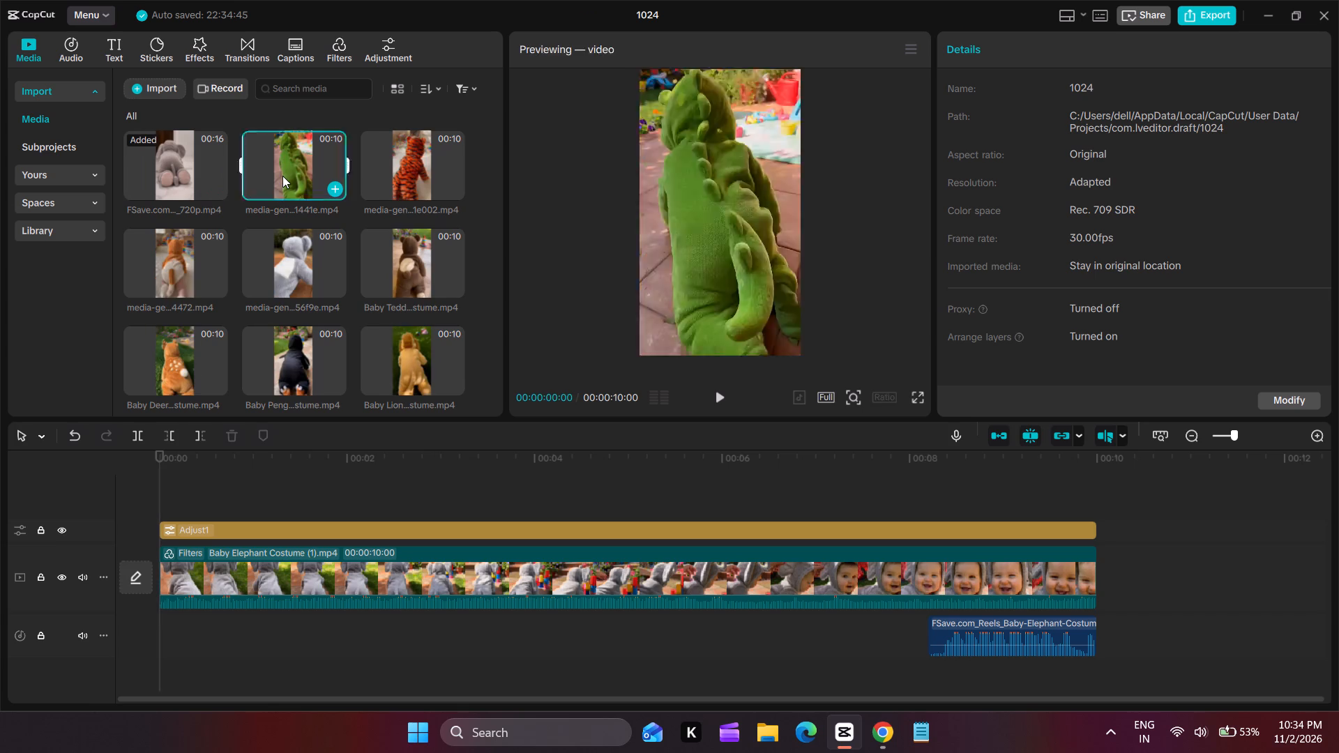
left_click(282, 176)
key("BackSpace")
left_click(282, 176)
key("BackSpace")
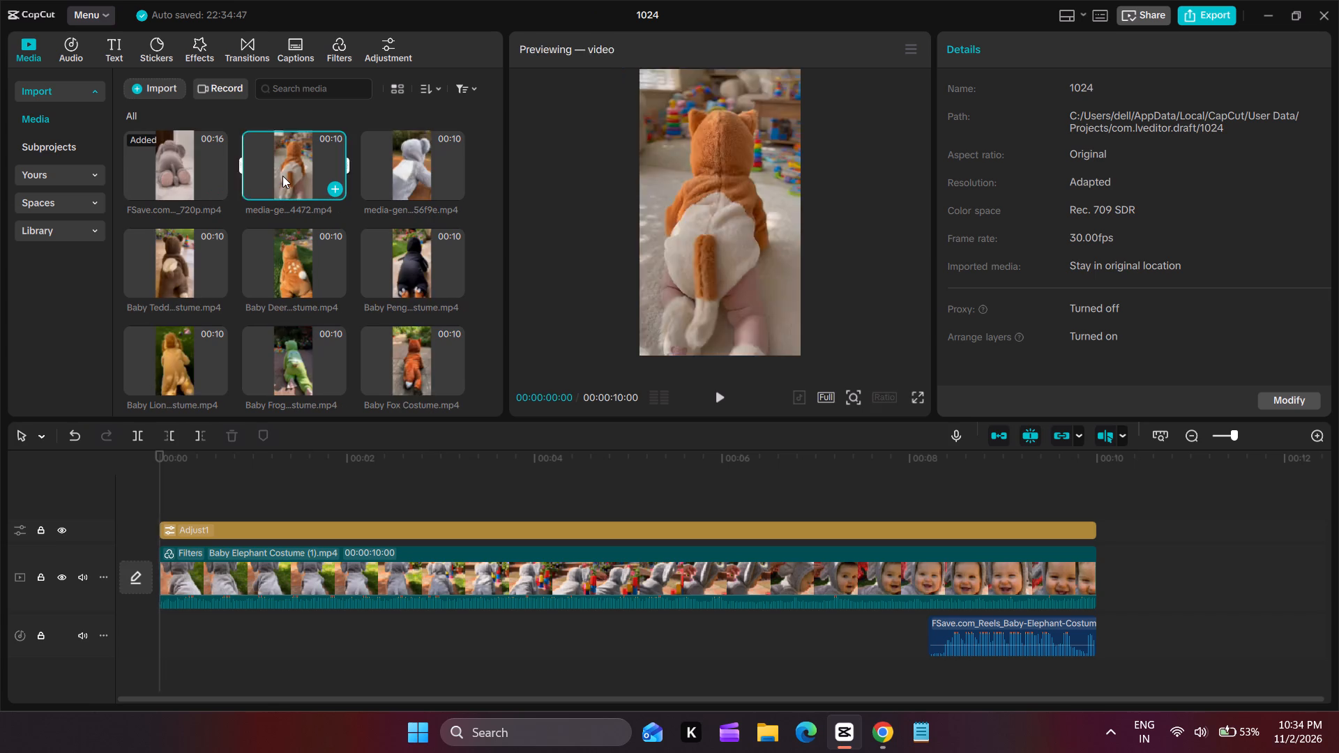
left_click(282, 176)
key("BackSpace")
left_click(282, 176)
key("BackSpace")
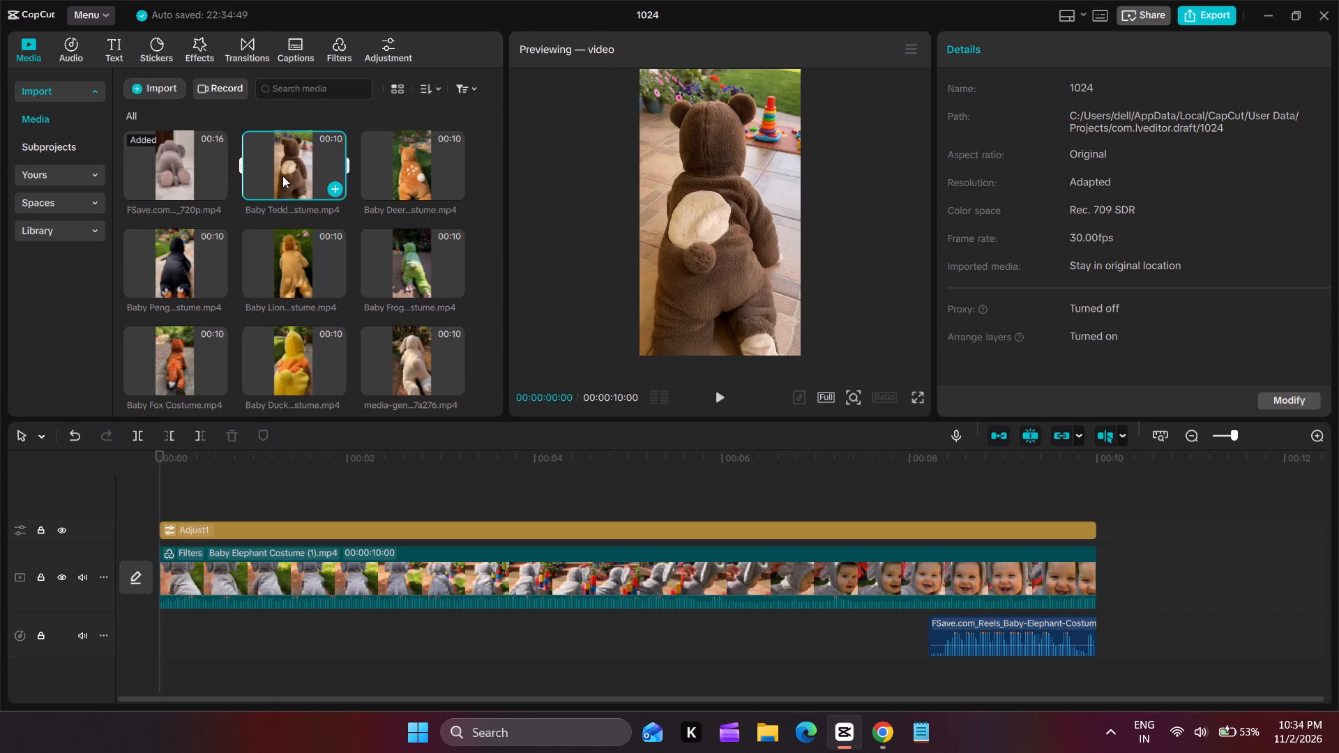
Delete the Baby Teddy, Deer, Penguin, Lion, Frog and Fox costume clips from the project media.
left_click(282, 176)
key("BackSpace")
left_click(282, 176)
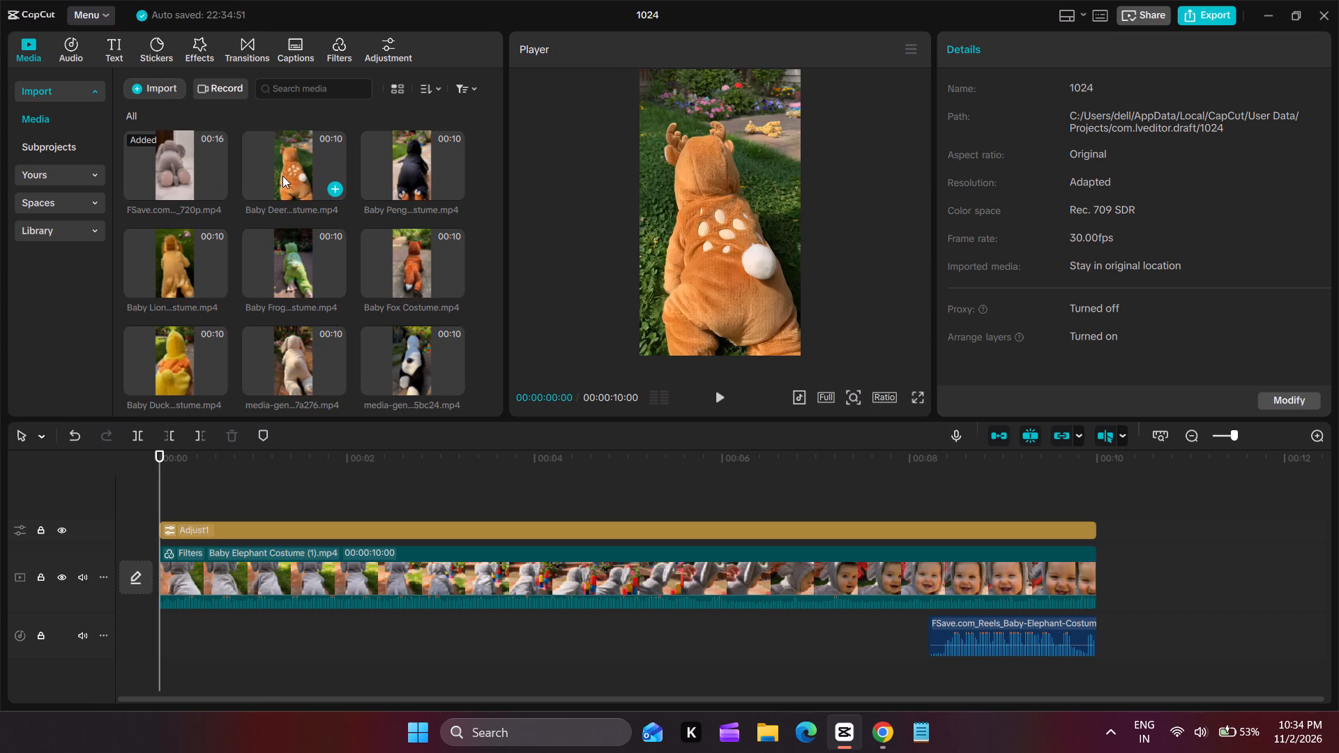
key("BackSpace")
left_click(282, 176)
key("BackSpace")
left_click(282, 176)
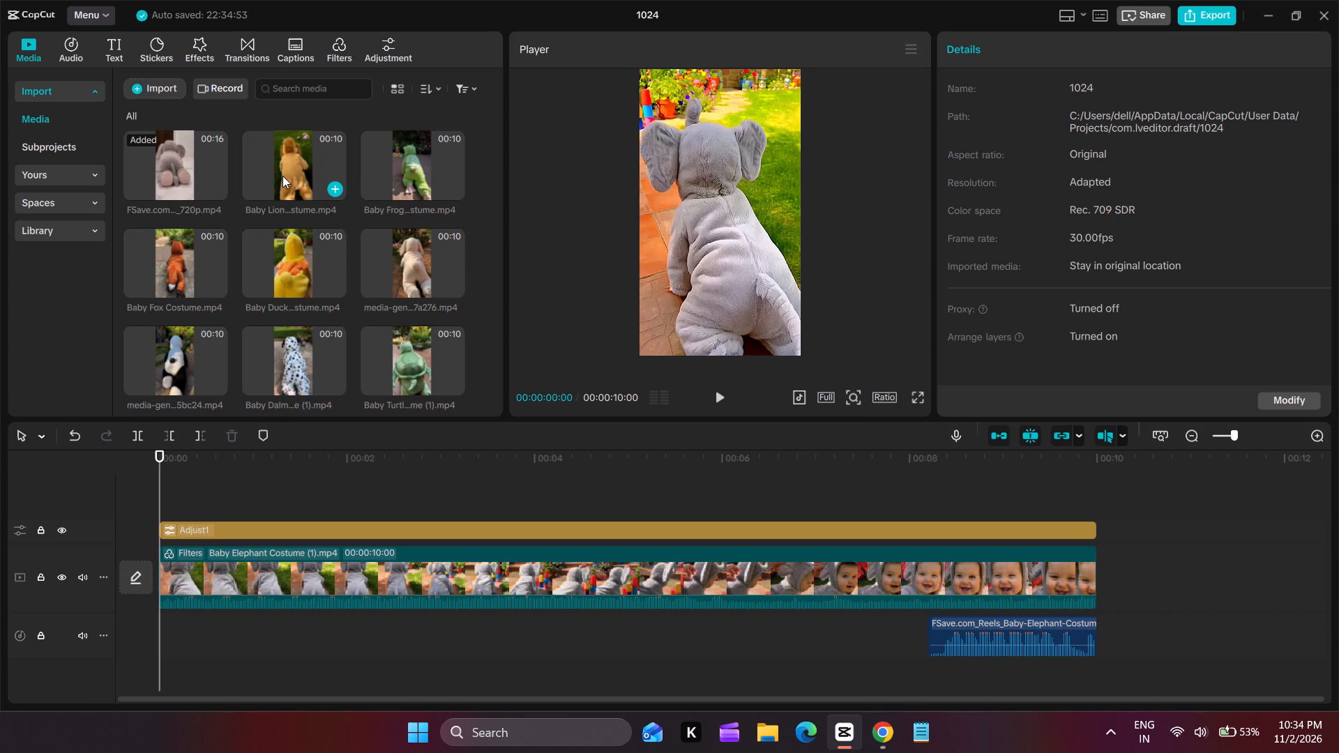
key("BackSpace")
left_click(282, 176)
key("BackSpace")
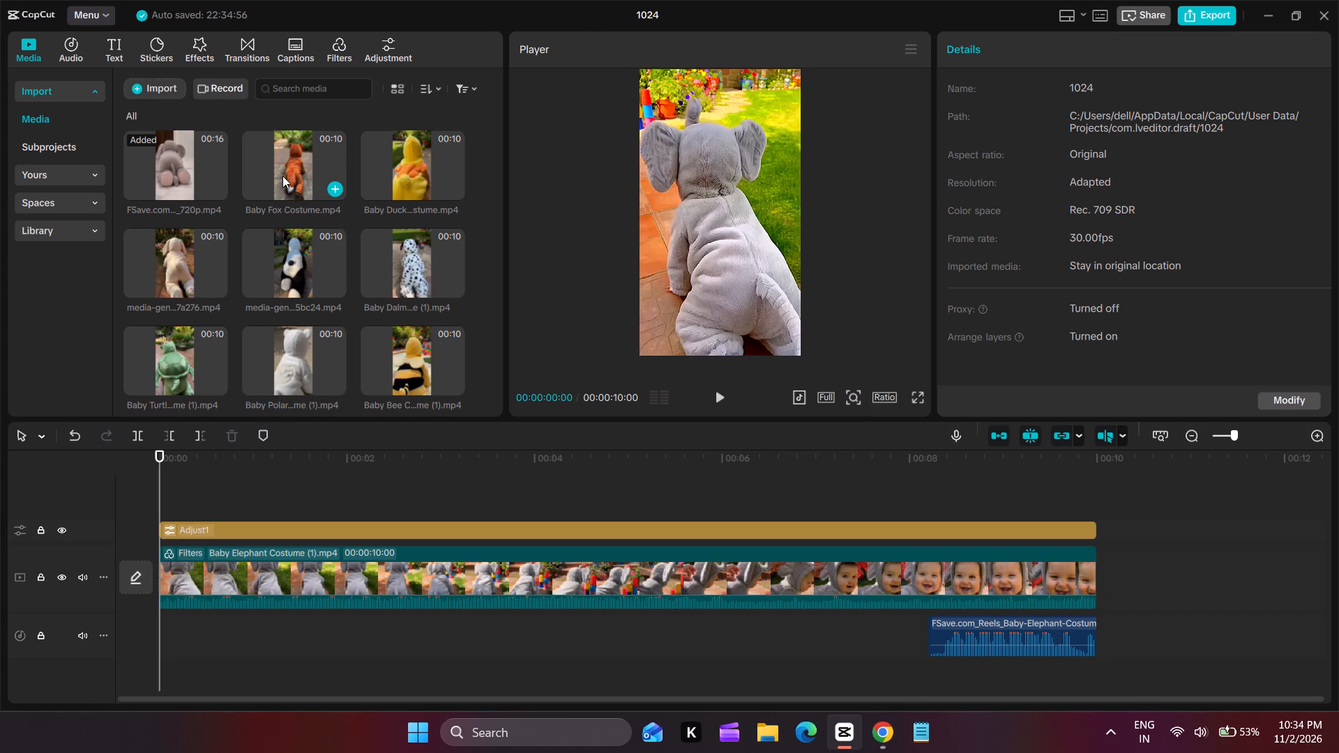
left_click(282, 176)
key("BackSpace")
Delete the Baby Duck, media-gen 7a276, media-gen 5bc24, Baby Dalmatian and Baby Turtle clips from the project media.
left_click(282, 176)
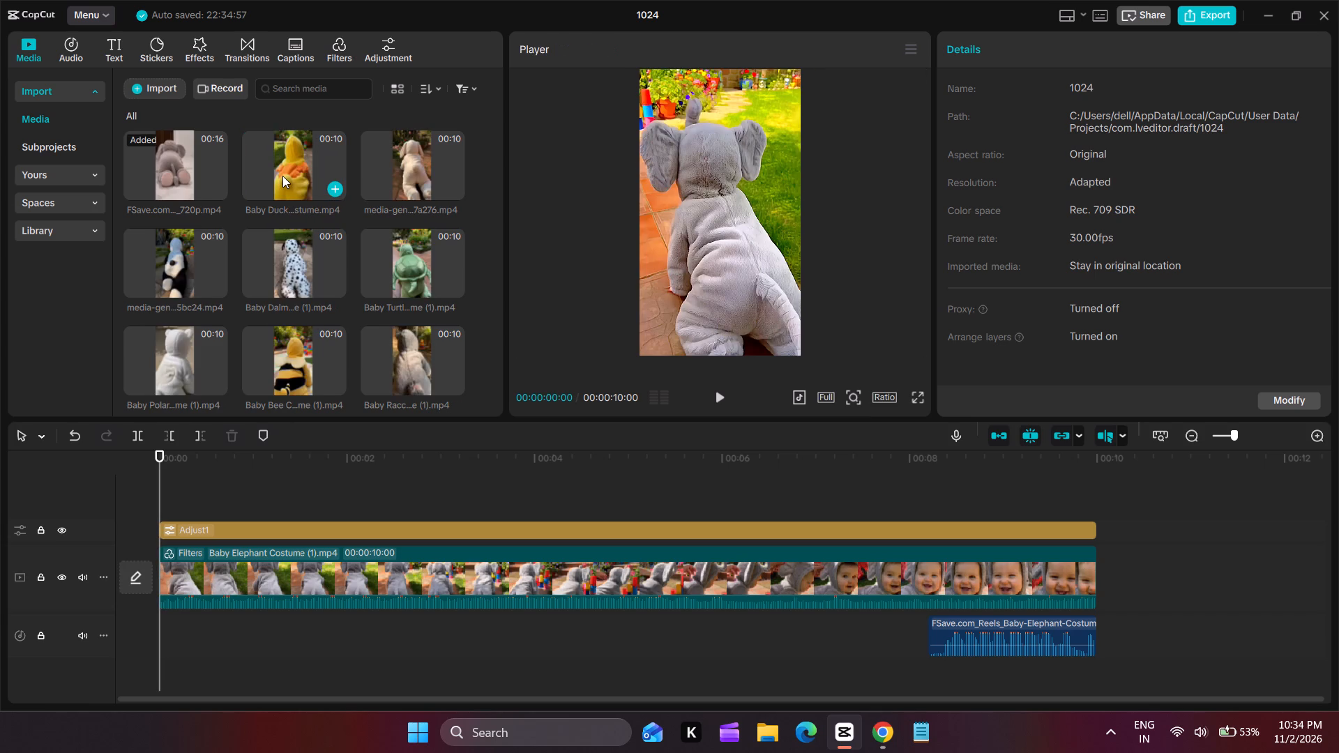
key("BackSpace")
left_click(282, 176)
key("BackSpace")
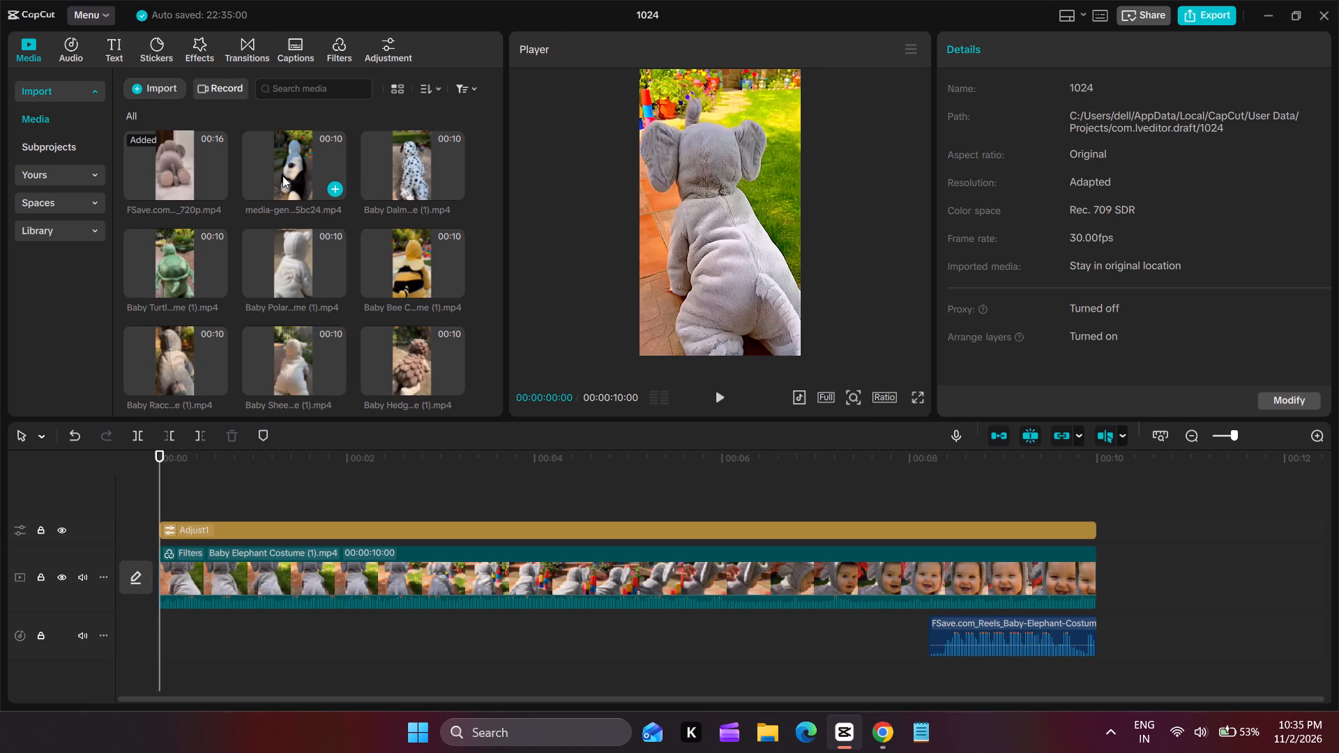
left_click(282, 176)
key("BackSpace")
left_click(282, 176)
key("BackSpace")
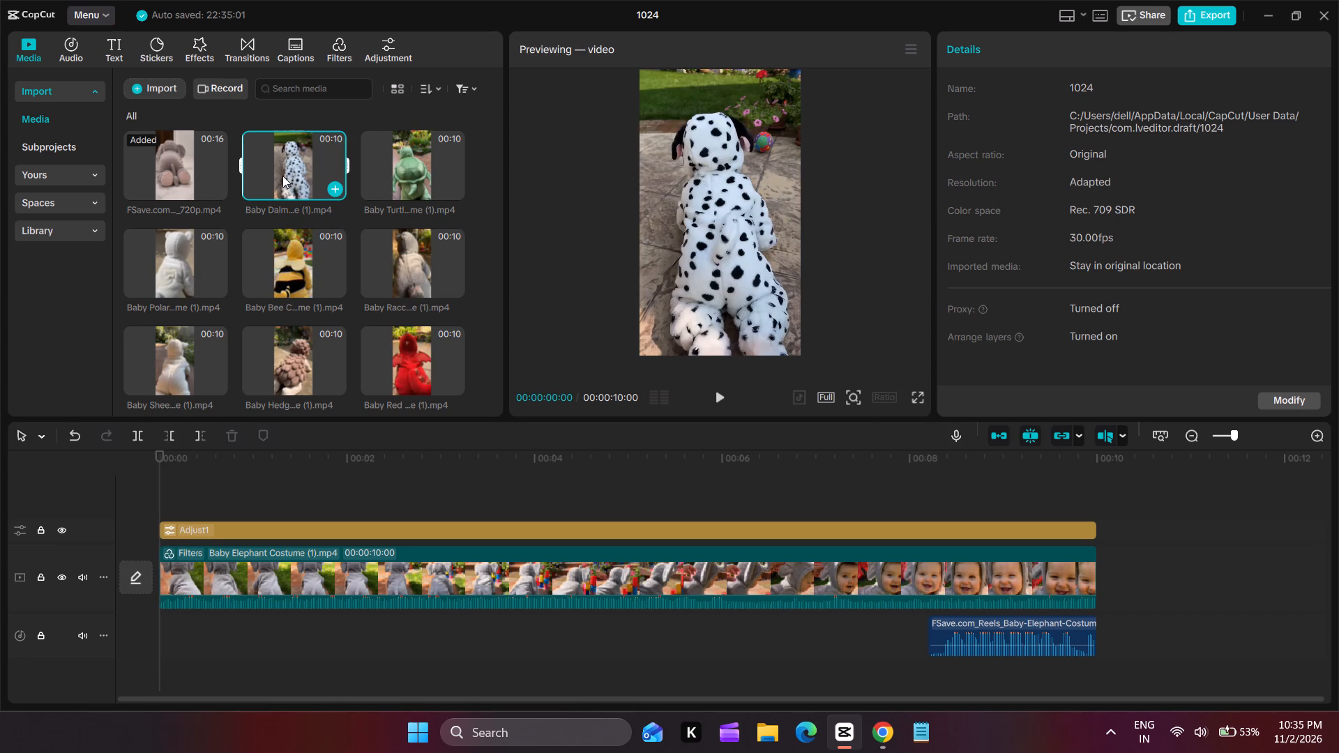
left_click(282, 176)
key("BackSpace")
left_click(282, 176)
key("BackSpace")
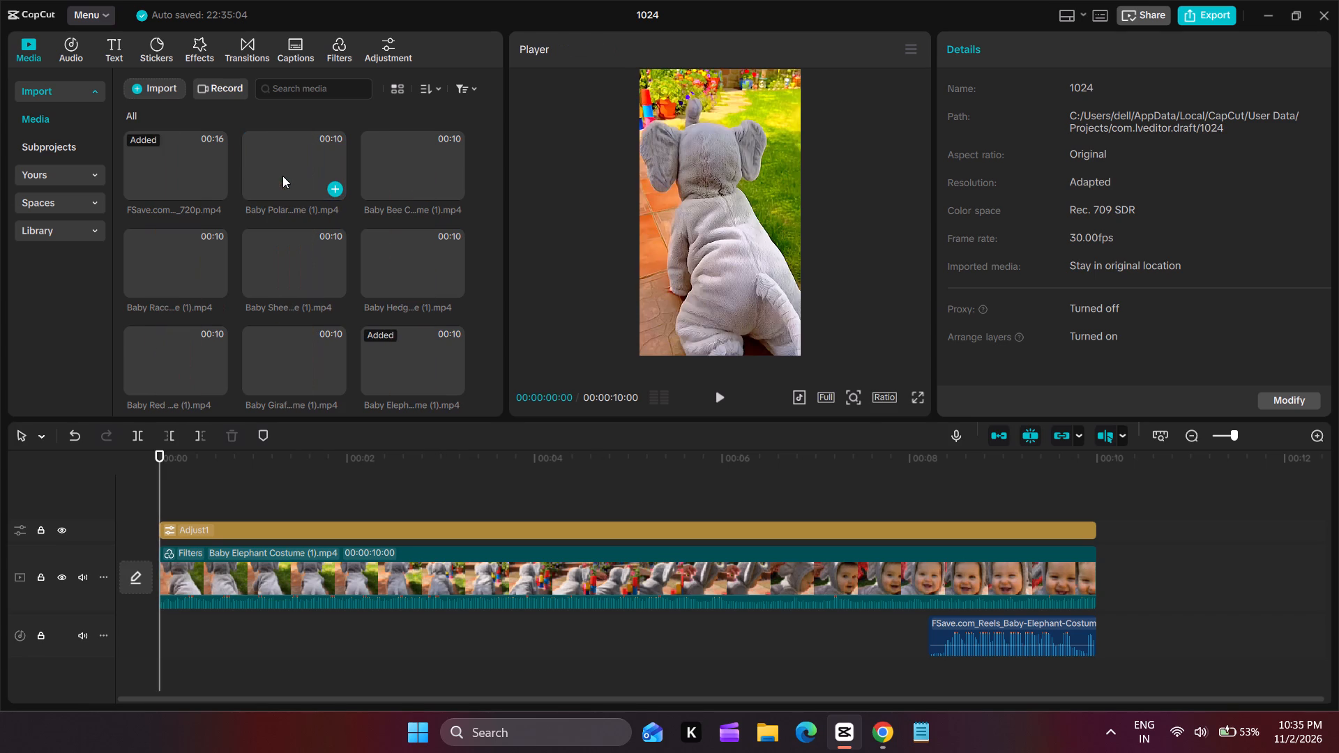
Delete the Baby Polar, Baby Bee and Baby Raccoon costume clips from the project media.
left_click(282, 176)
key("BackSpace")
left_click(282, 176)
key("BackSpace")
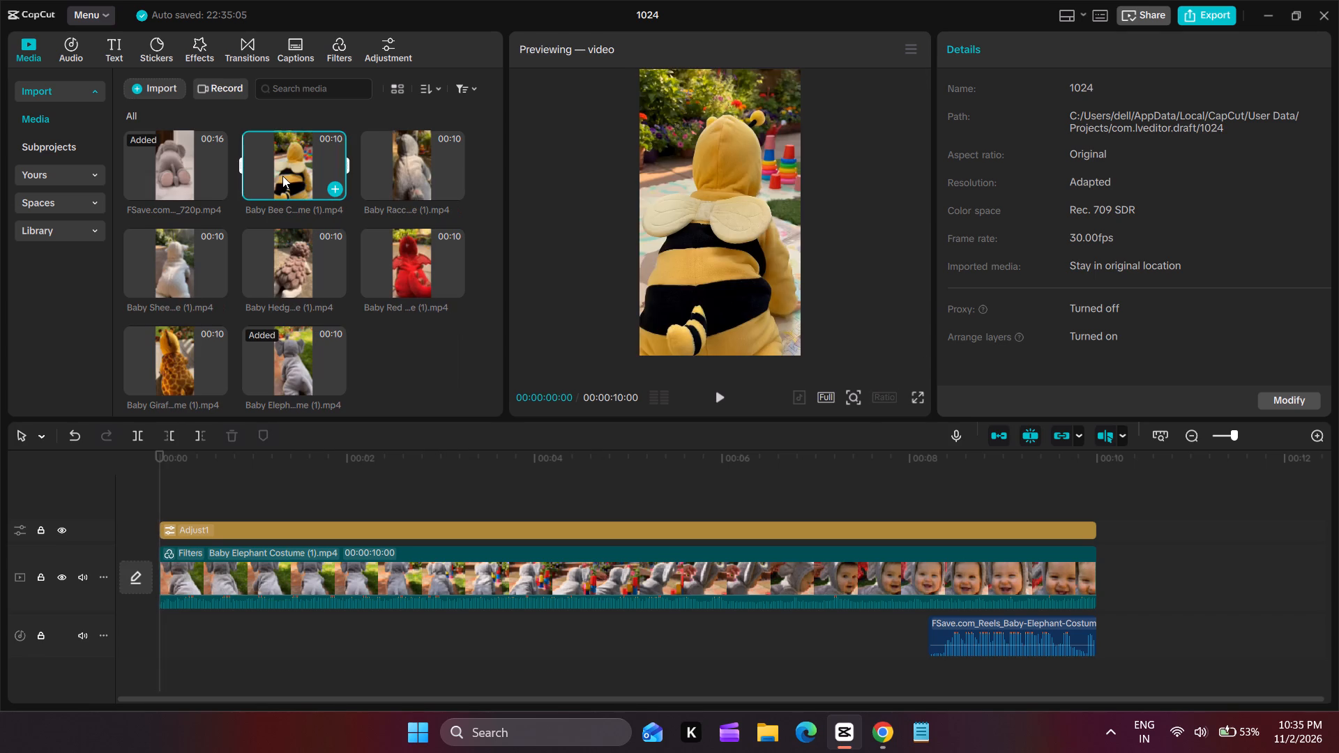
key("BackSpace")
key("BackSpace")
left_click(282, 176)
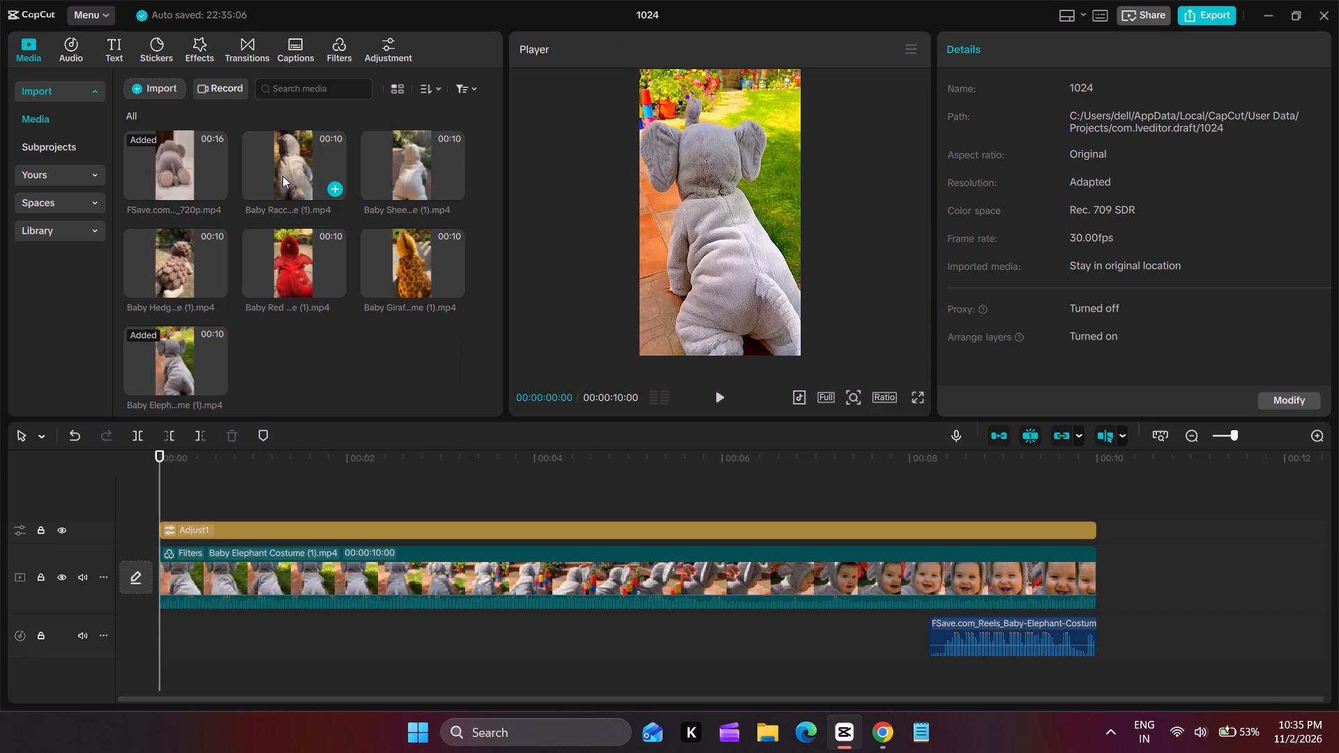
key("BackSpace")
Delete the Baby Sheep, Hedgehog, Red and Giraffe clips, leaving only the FSave and Baby Elephant clips in the media.
left_click(282, 176)
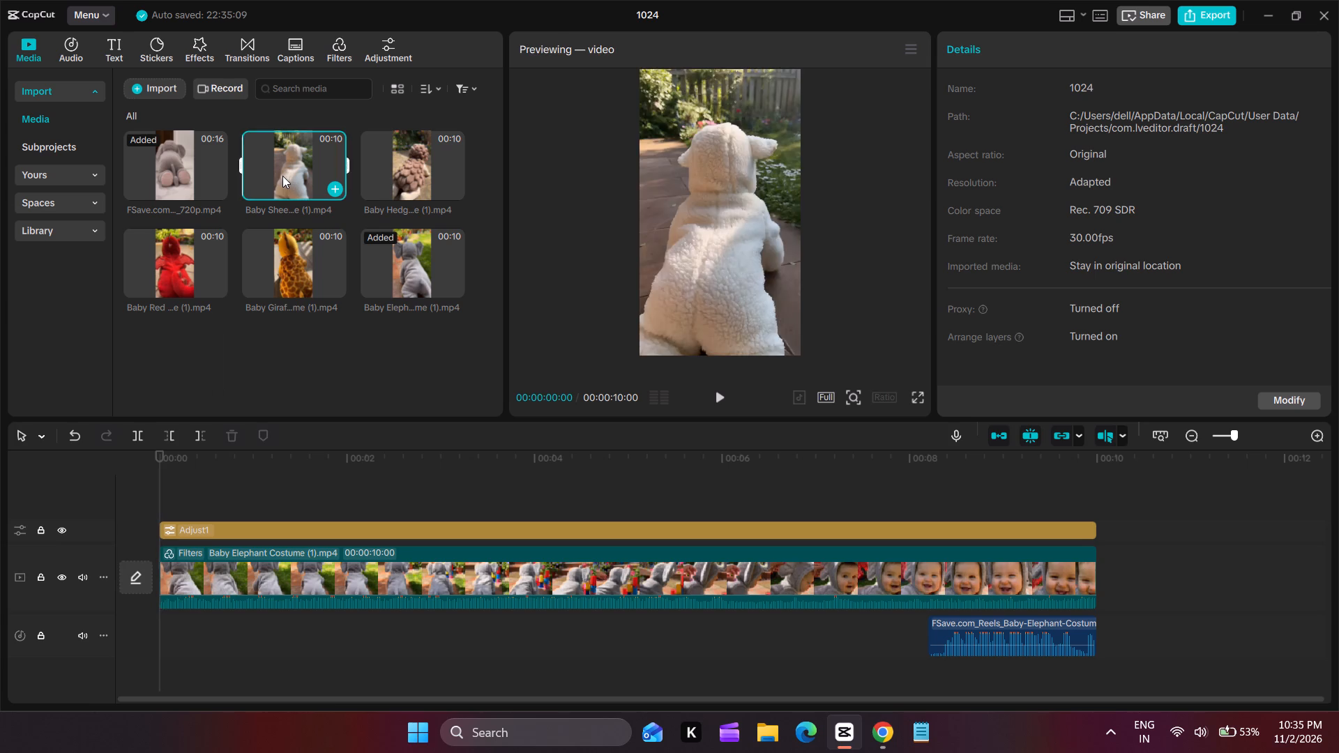
key("BackSpace")
left_click(282, 176)
key("BackSpace")
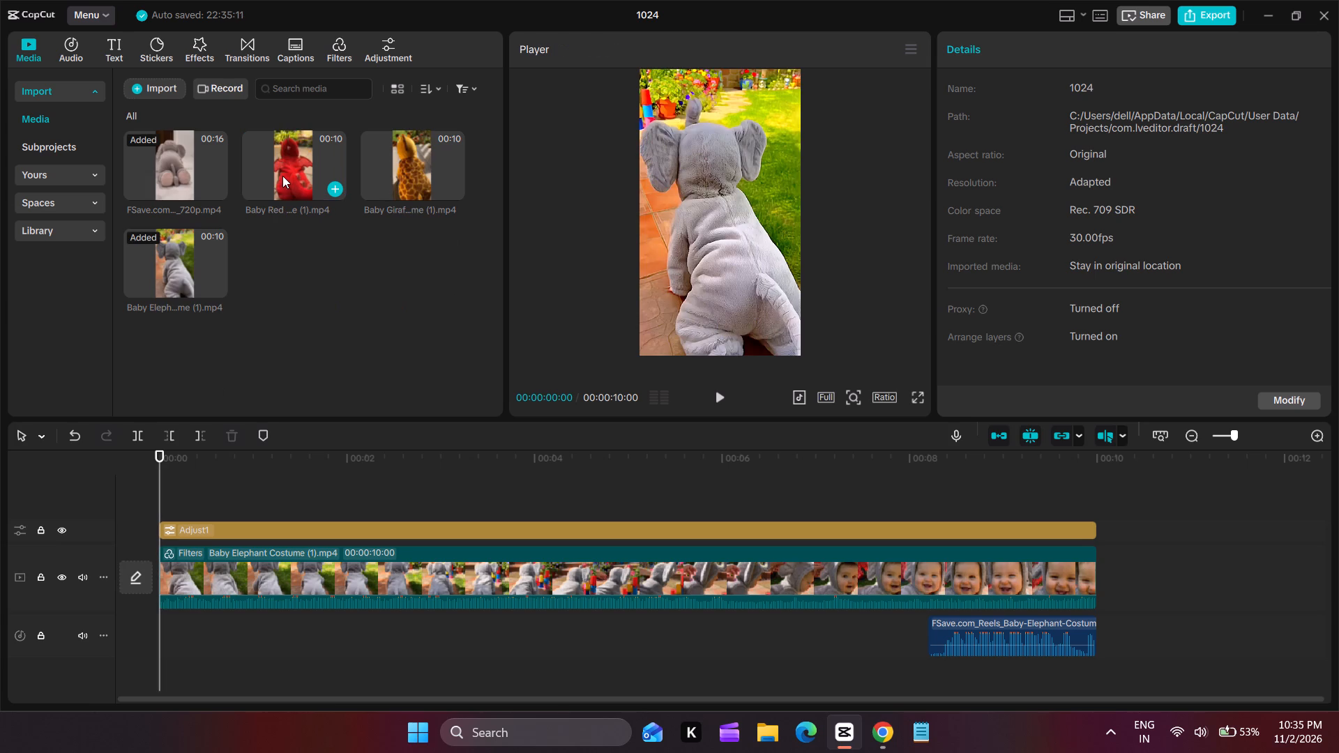
left_click(282, 176)
key("BackSpace")
left_click(282, 176)
key("BackSpace")
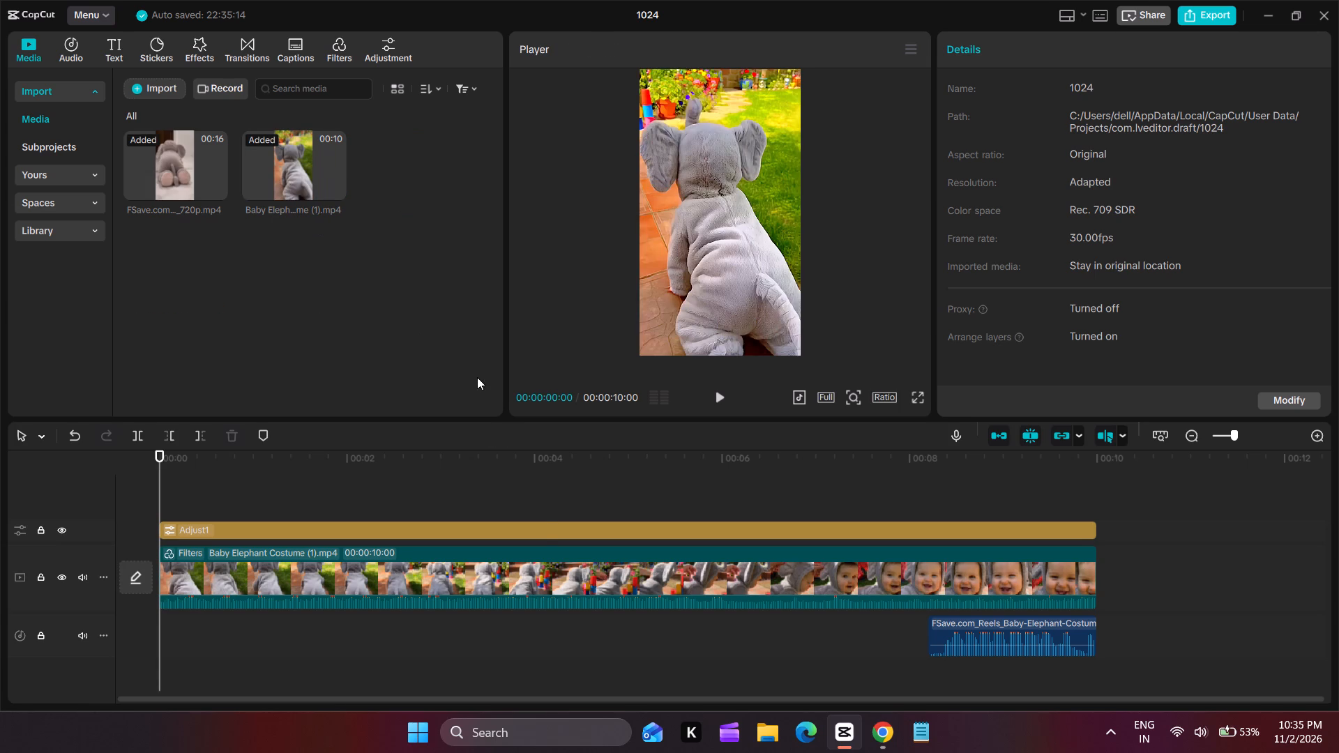
Import today's ten baby costume videos, from Ladybug to Monkey, from New Volume (E:) in File Explorer into the CapCut project media.
double_click(547, 573)
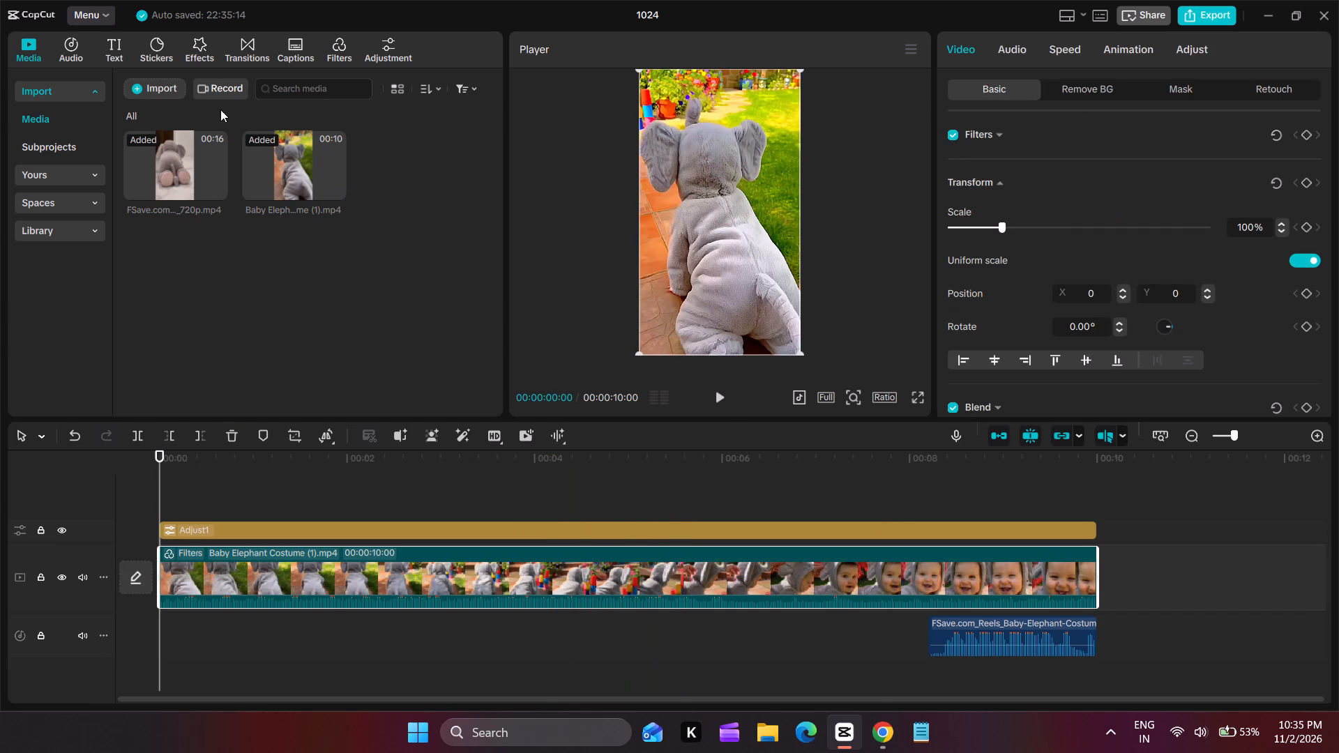
left_click(764, 726)
left_click(123, 437)
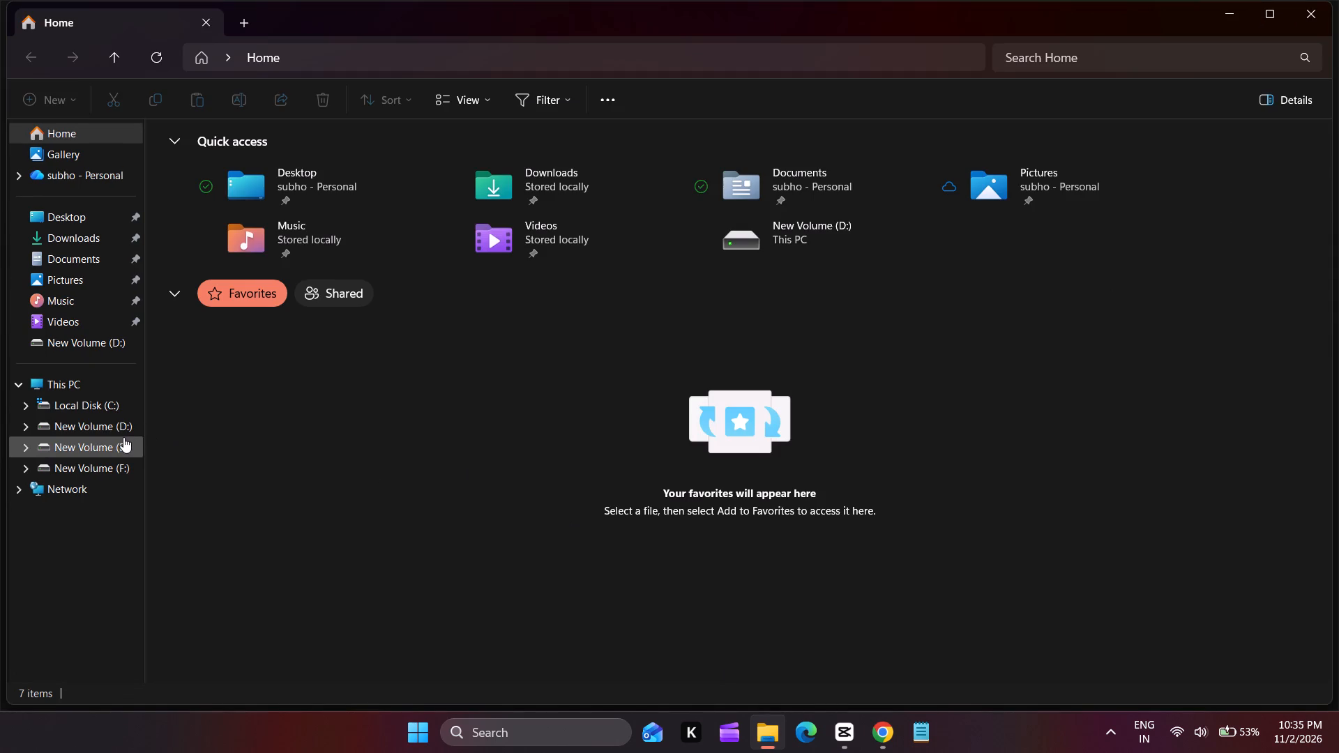
left_click(823, 443)
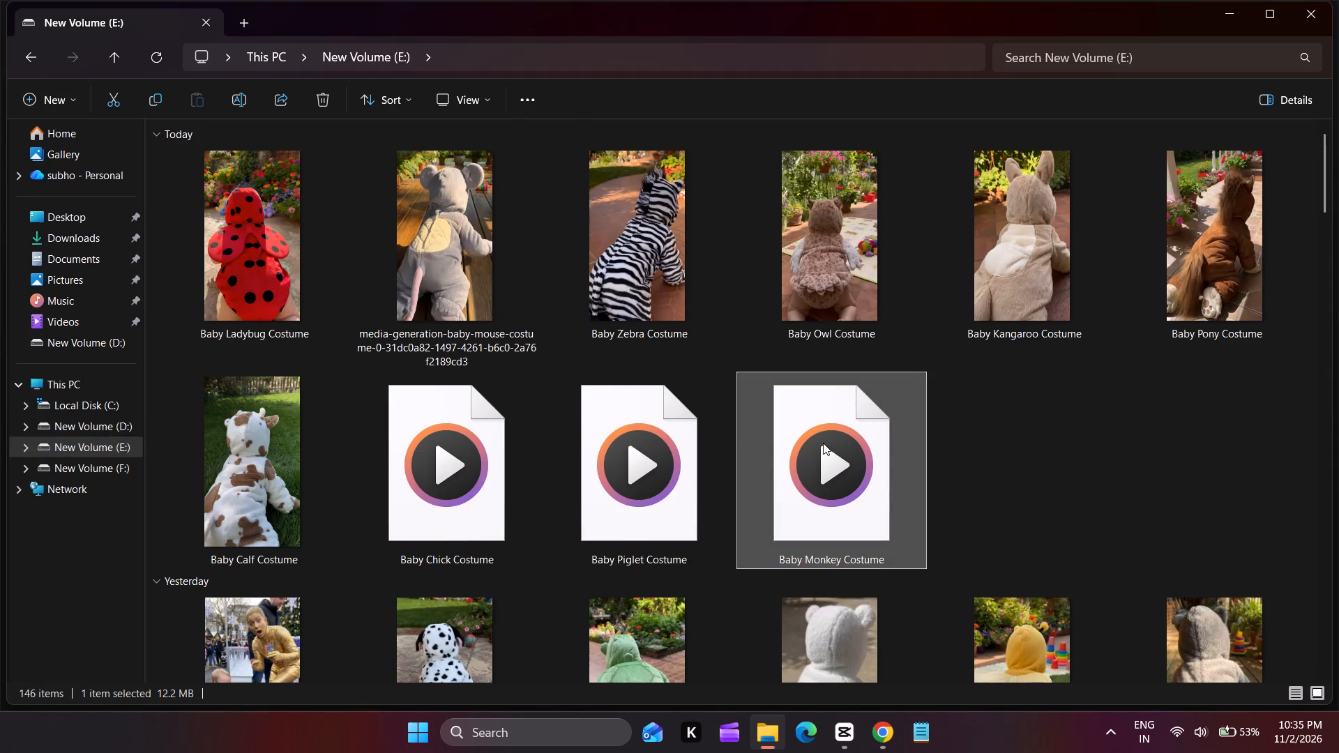
left_click(313, 254)
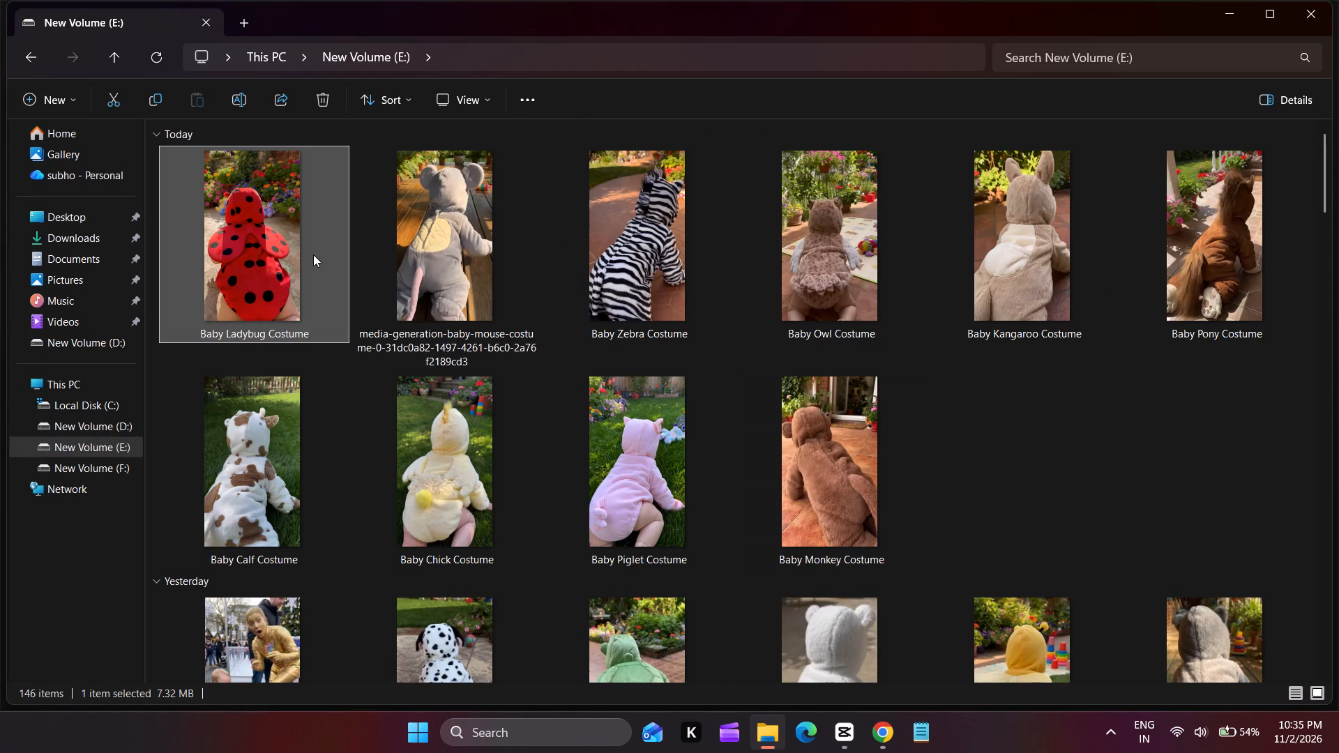
left_click(773, 416, "shift")
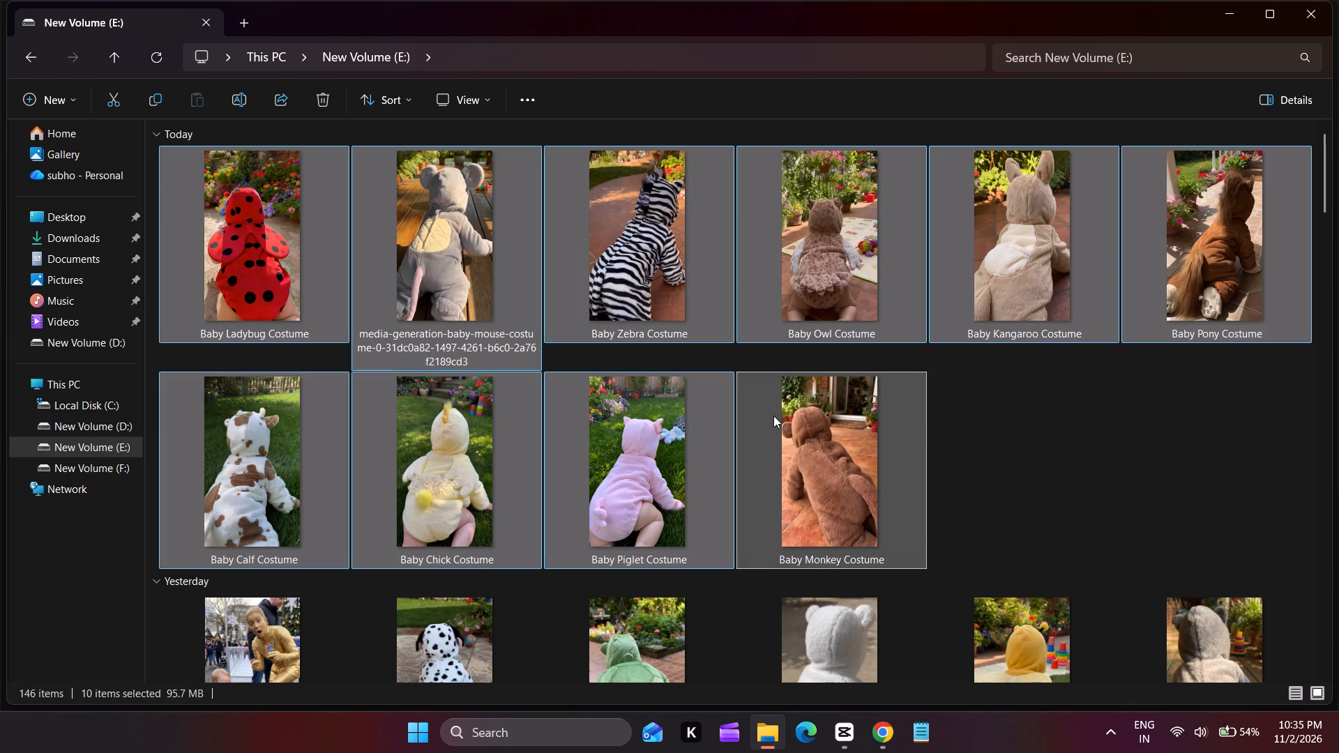
left_click_drag(773, 416, 844, 732)
left_click_drag(844, 732, 462, 378)
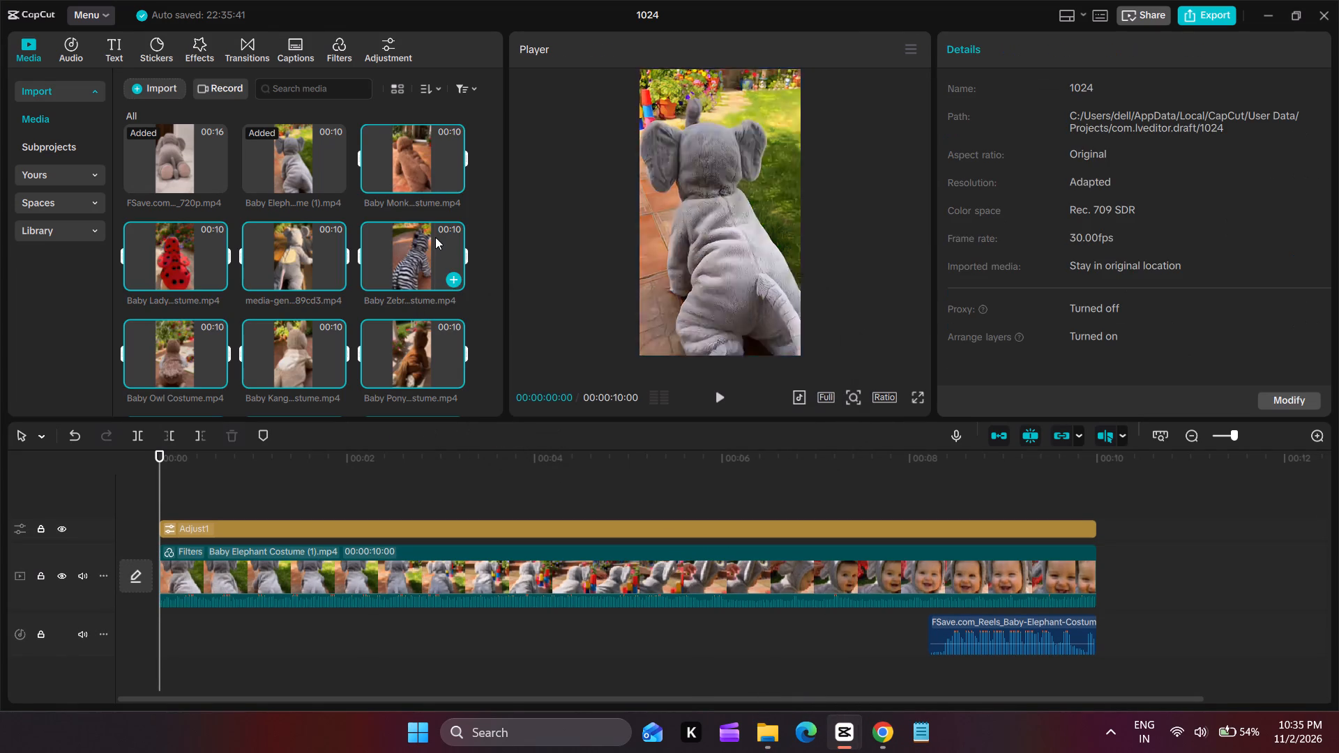
Replace the Baby Elephant Costume clip on the timeline with Baby Monkey Costume.mp4, keeping the original video effect.
scroll(435, 237, "right", 1)
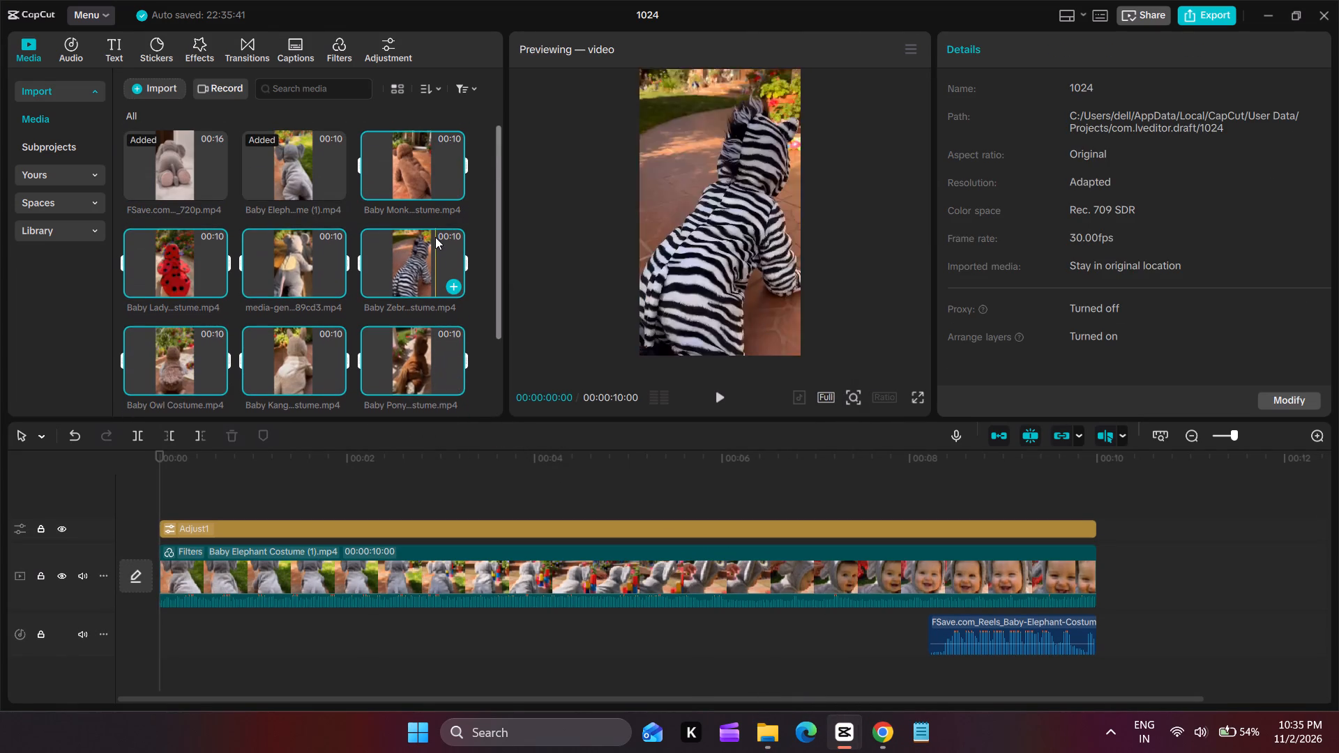
scroll(435, 237, "right", 2)
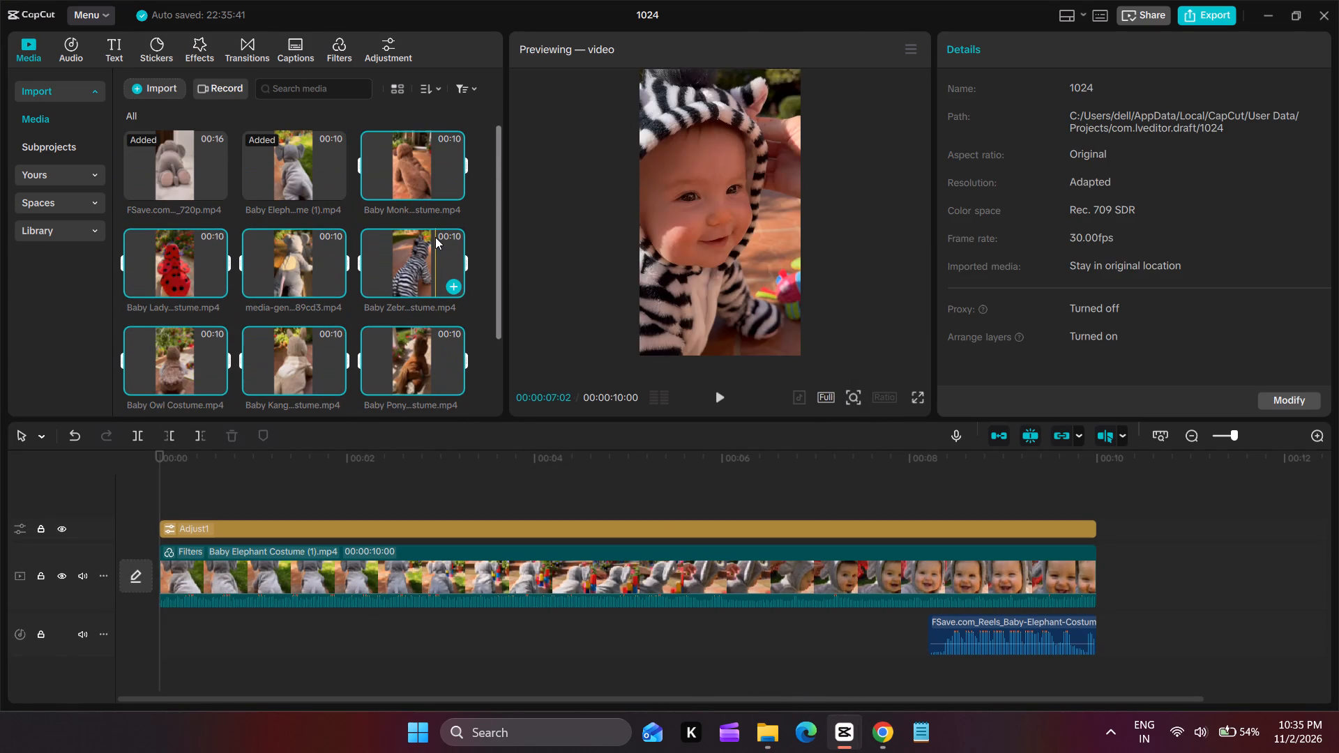
left_click(418, 127)
left_click(418, 155)
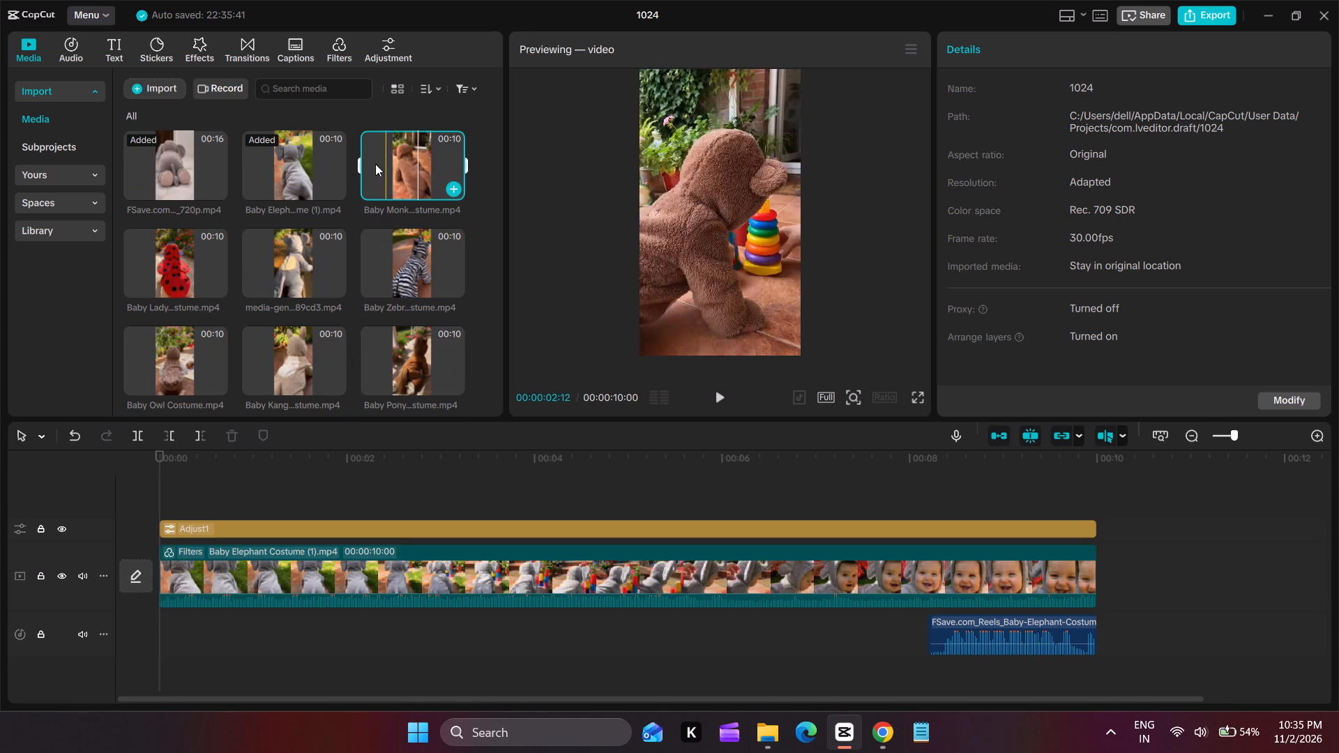
left_click_drag(398, 162, 476, 533)
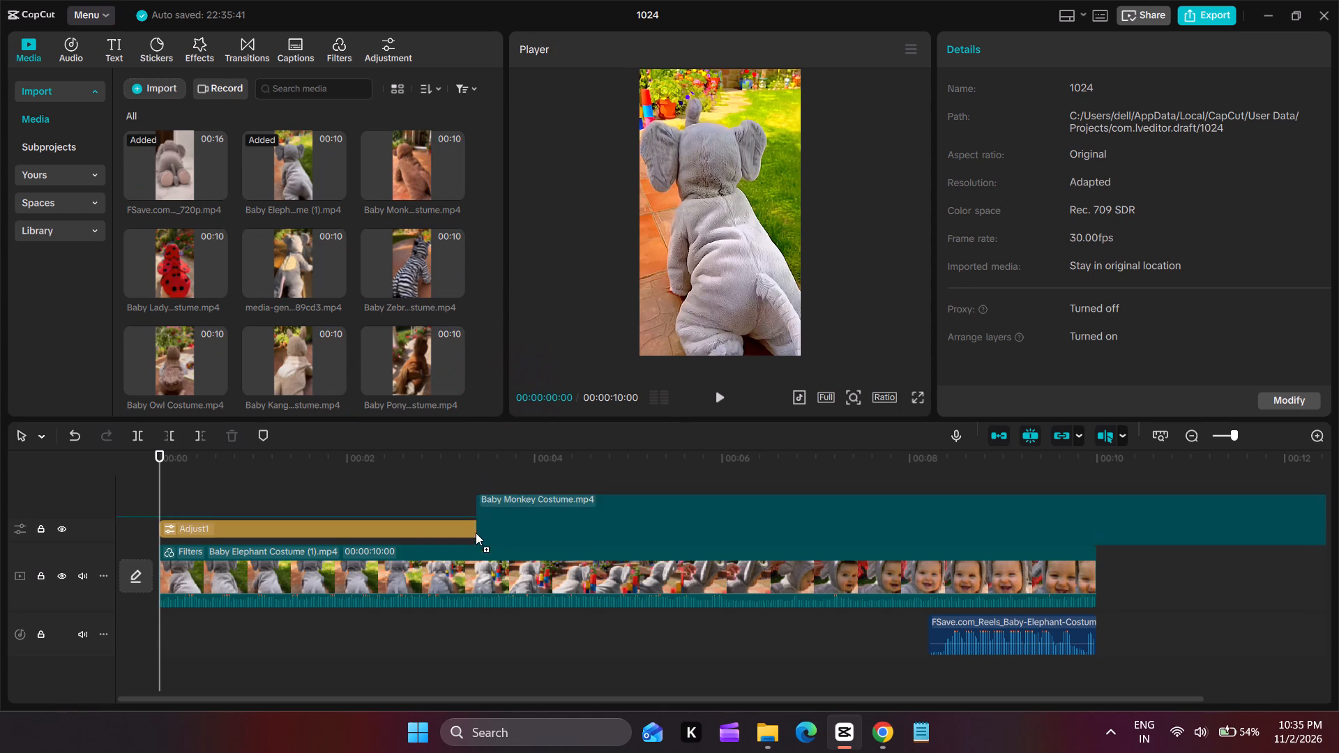
left_click_drag(476, 533, 460, 587)
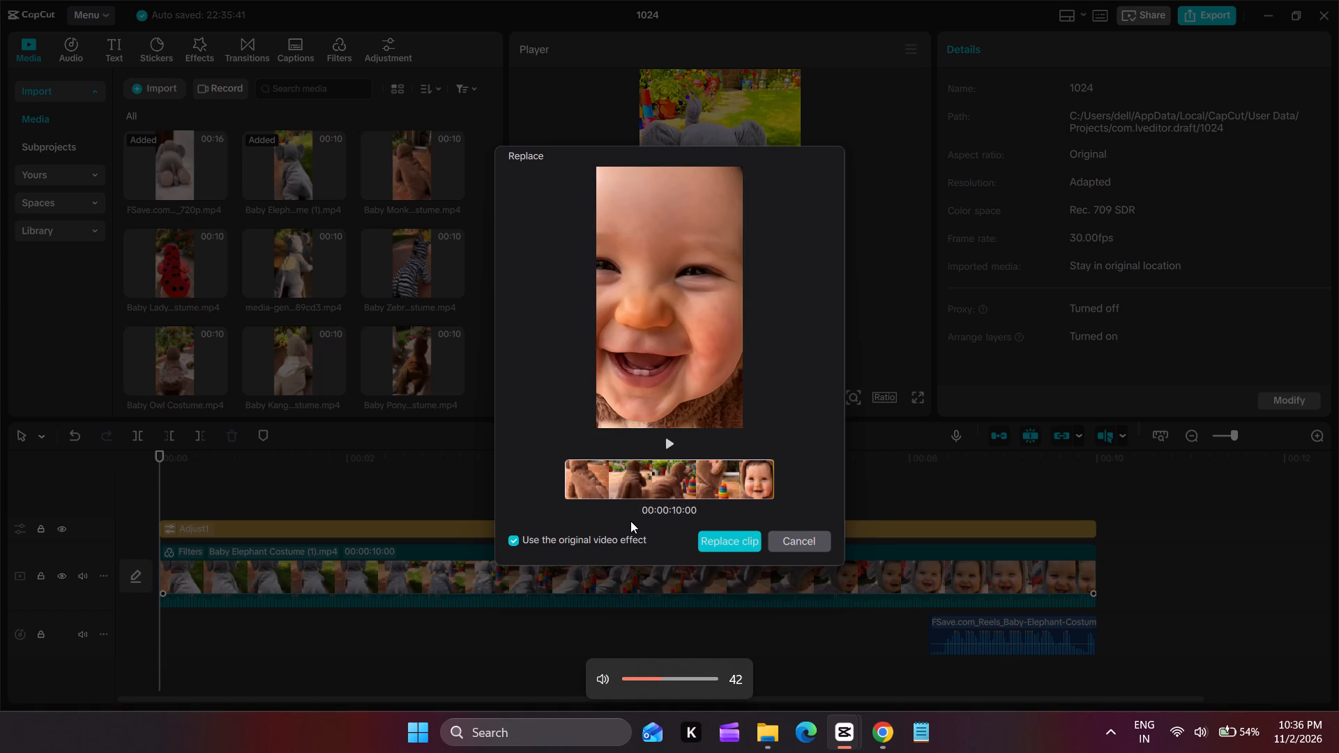
left_click(748, 547)
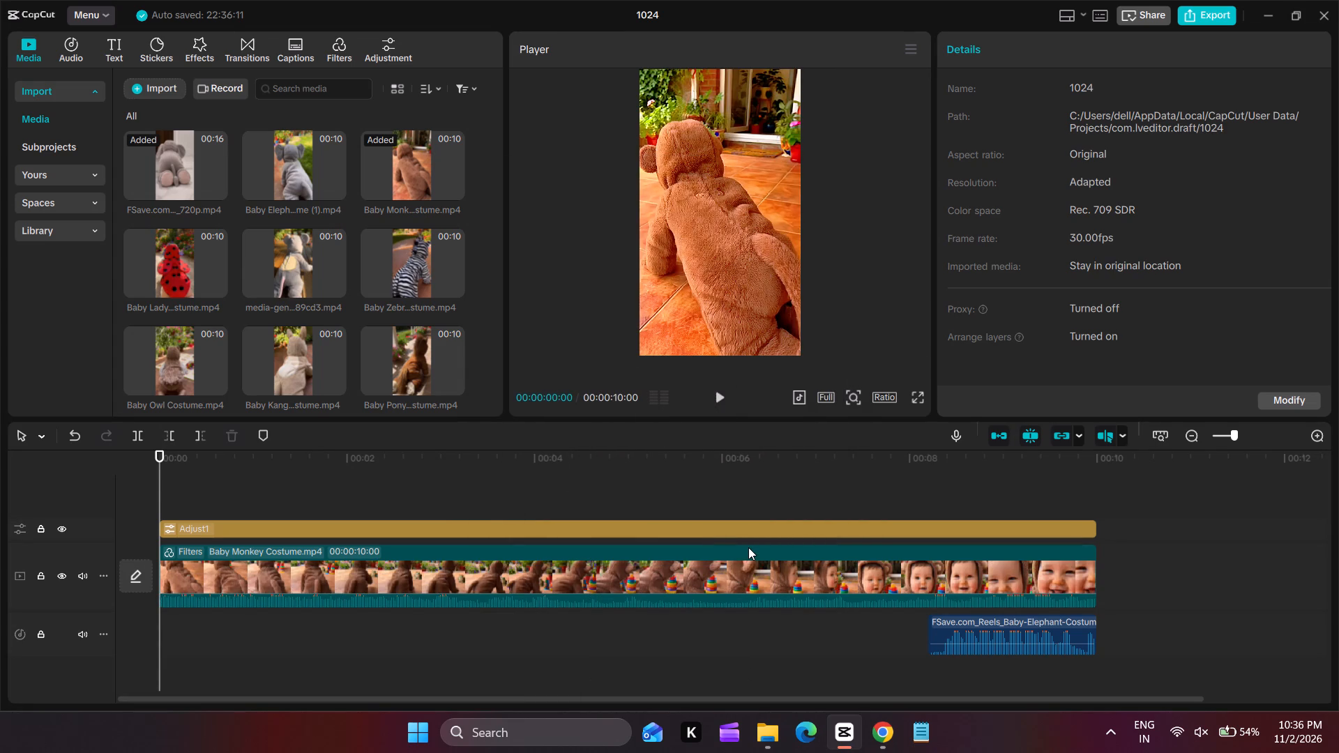
Open the export settings for the Baby Monkey video and select the export name for editing.
left_click(1195, 15)
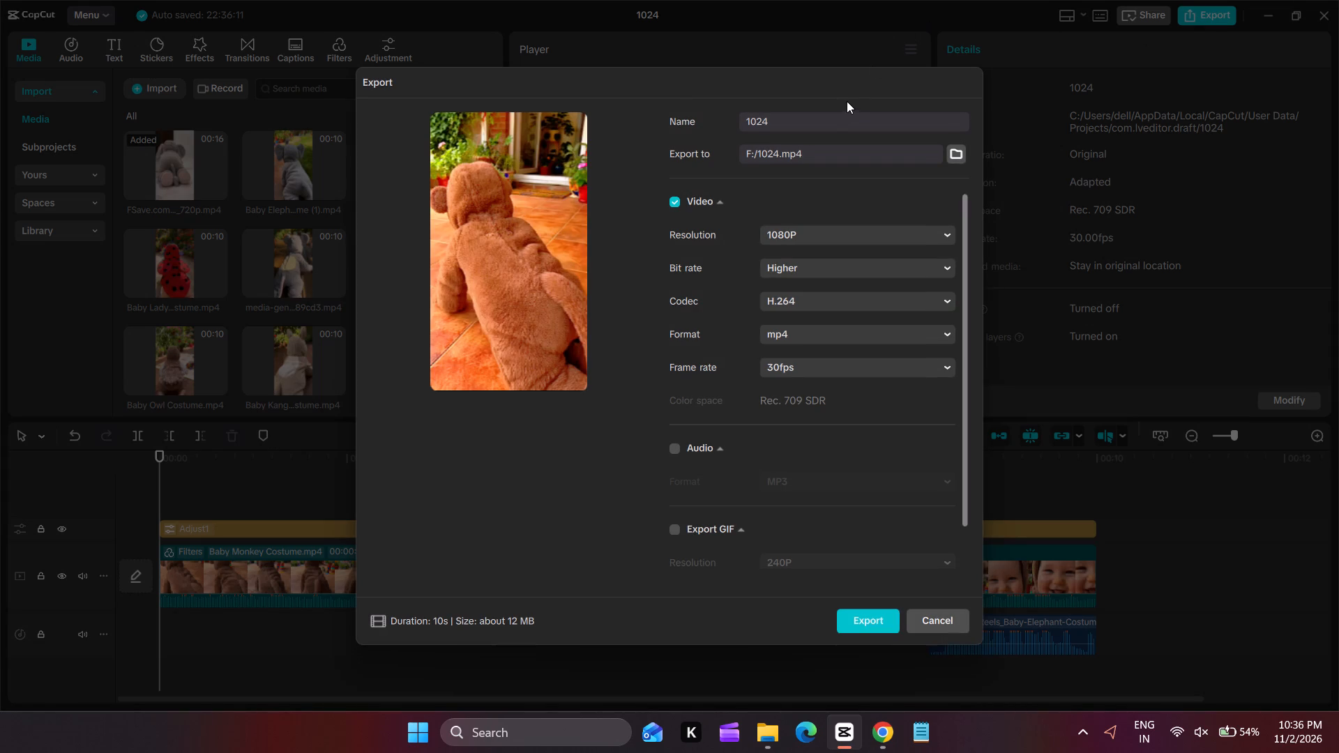
triple_click(840, 109)
triple_click(838, 117)
Switch to File Explorer and search New Volume (F:) for "drea" to check the existing DREAM export numbers, closing the window when done.
left_click(774, 716)
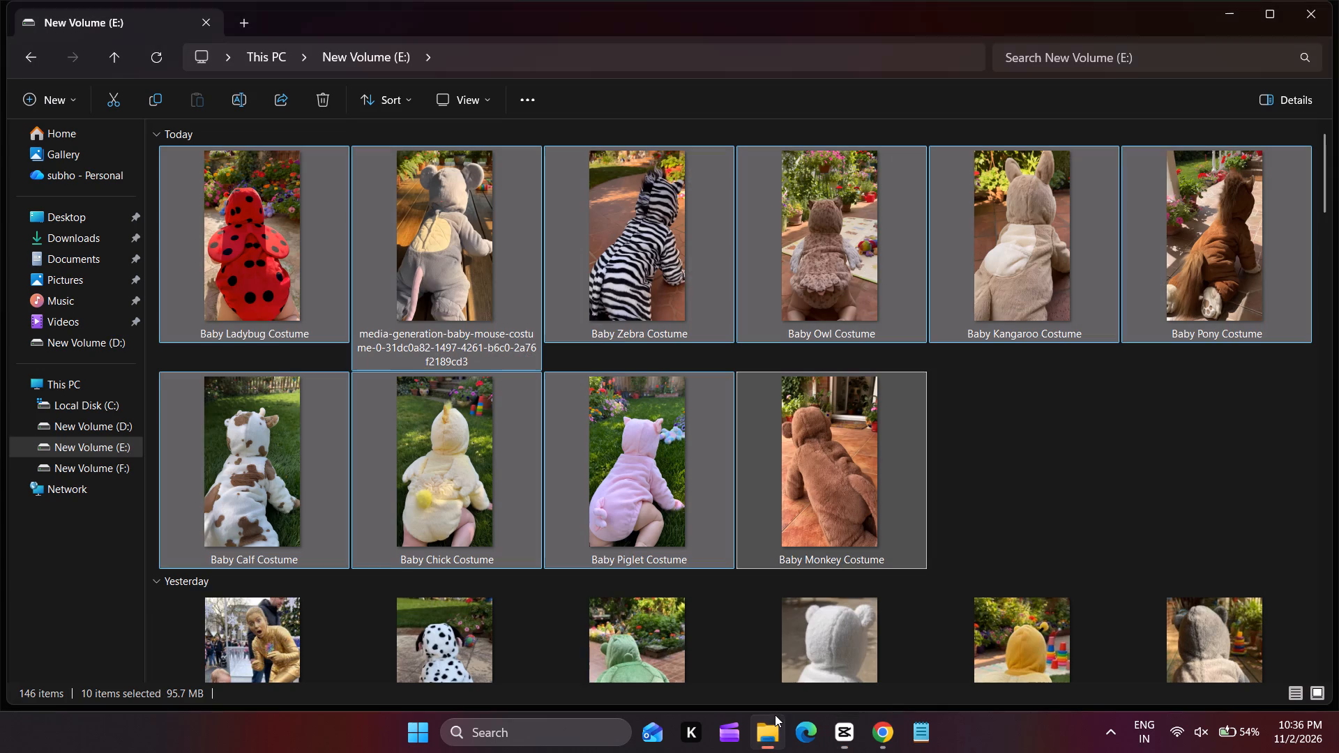
left_click(84, 478)
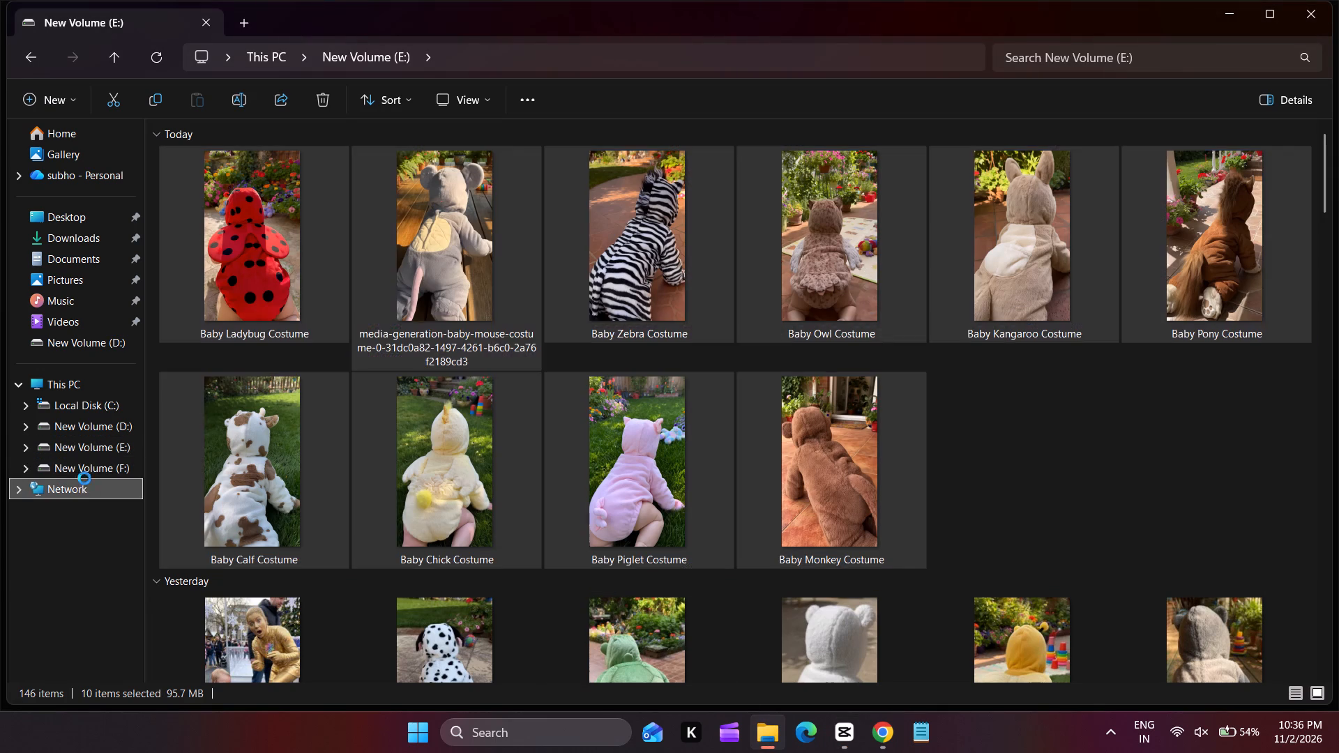
left_click(89, 466)
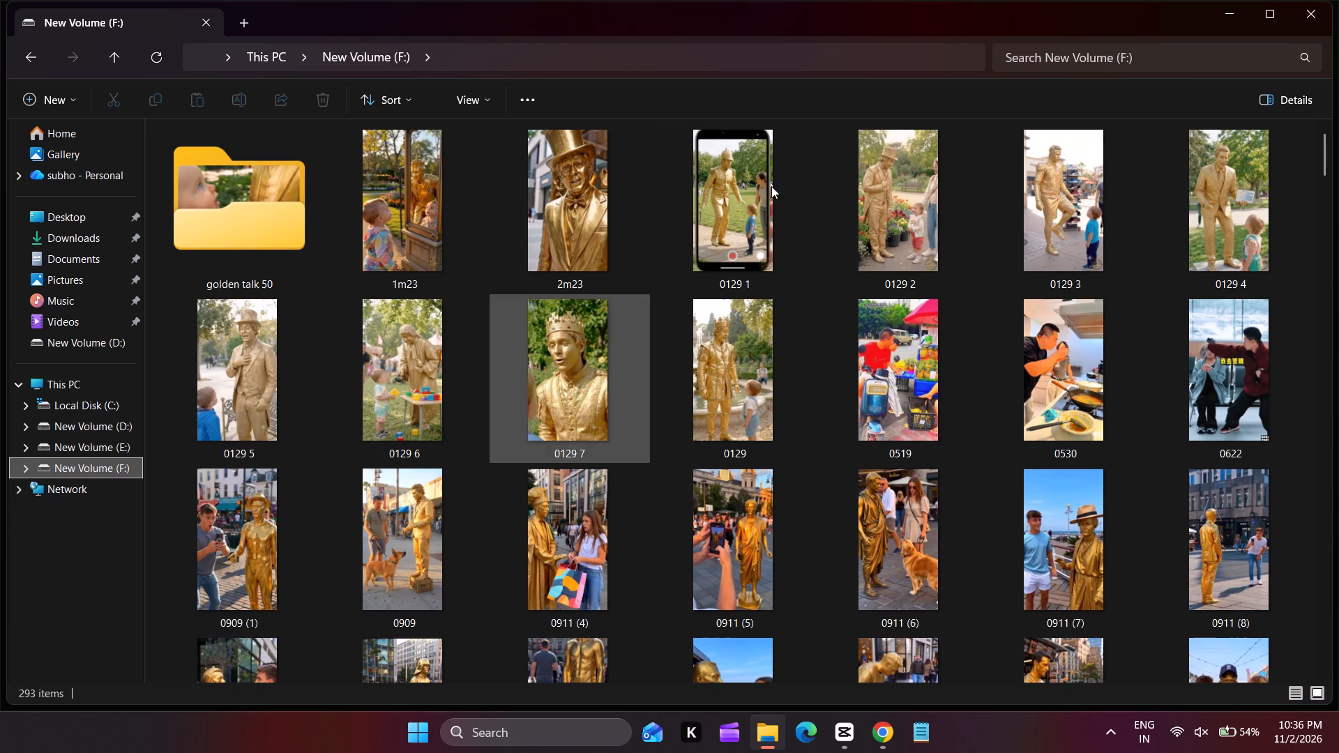
left_click(1052, 45)
left_click(1049, 53)
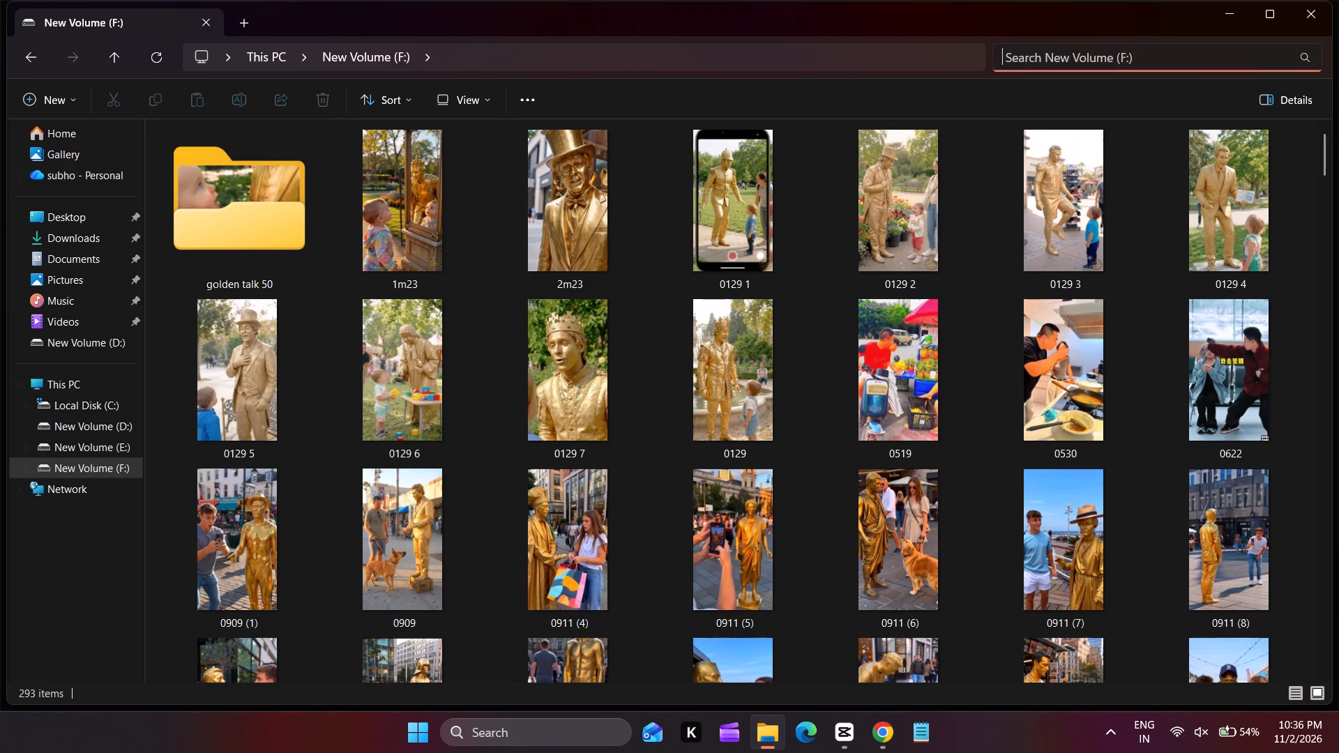
type("drea")
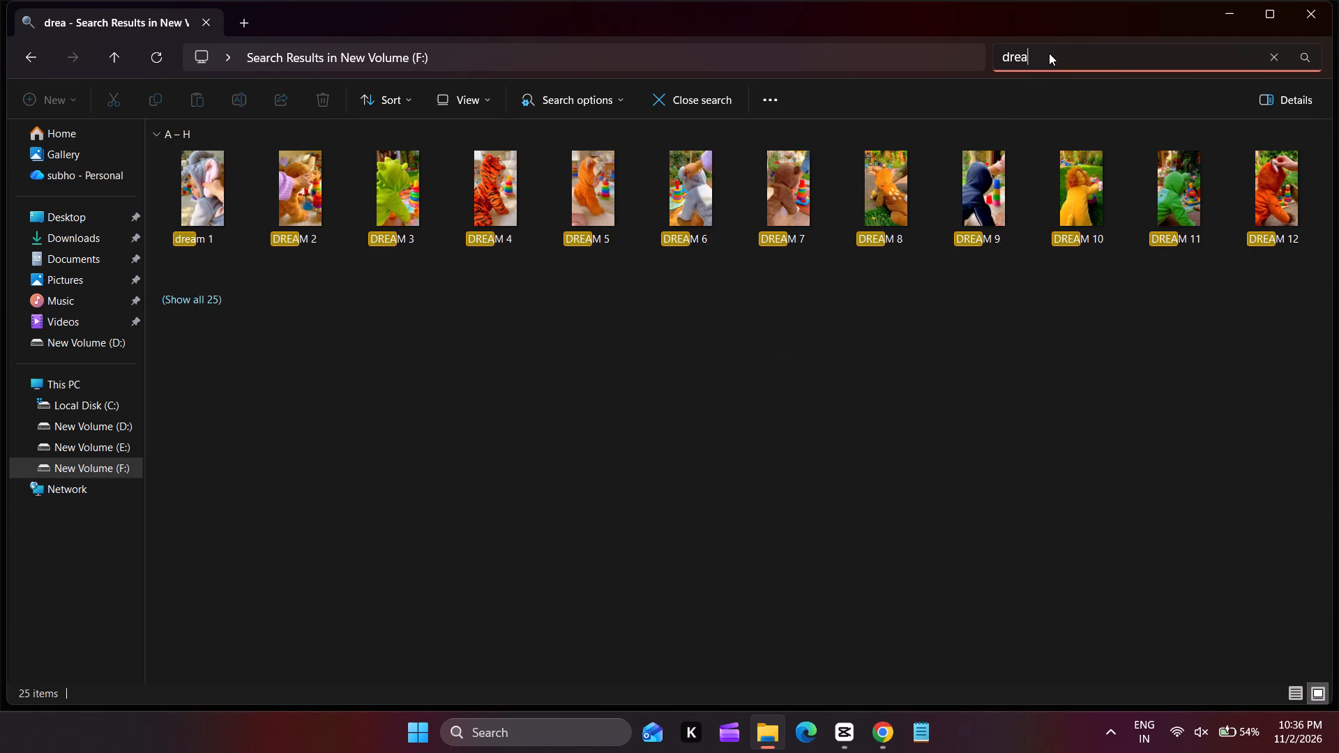
left_click(1313, 8)
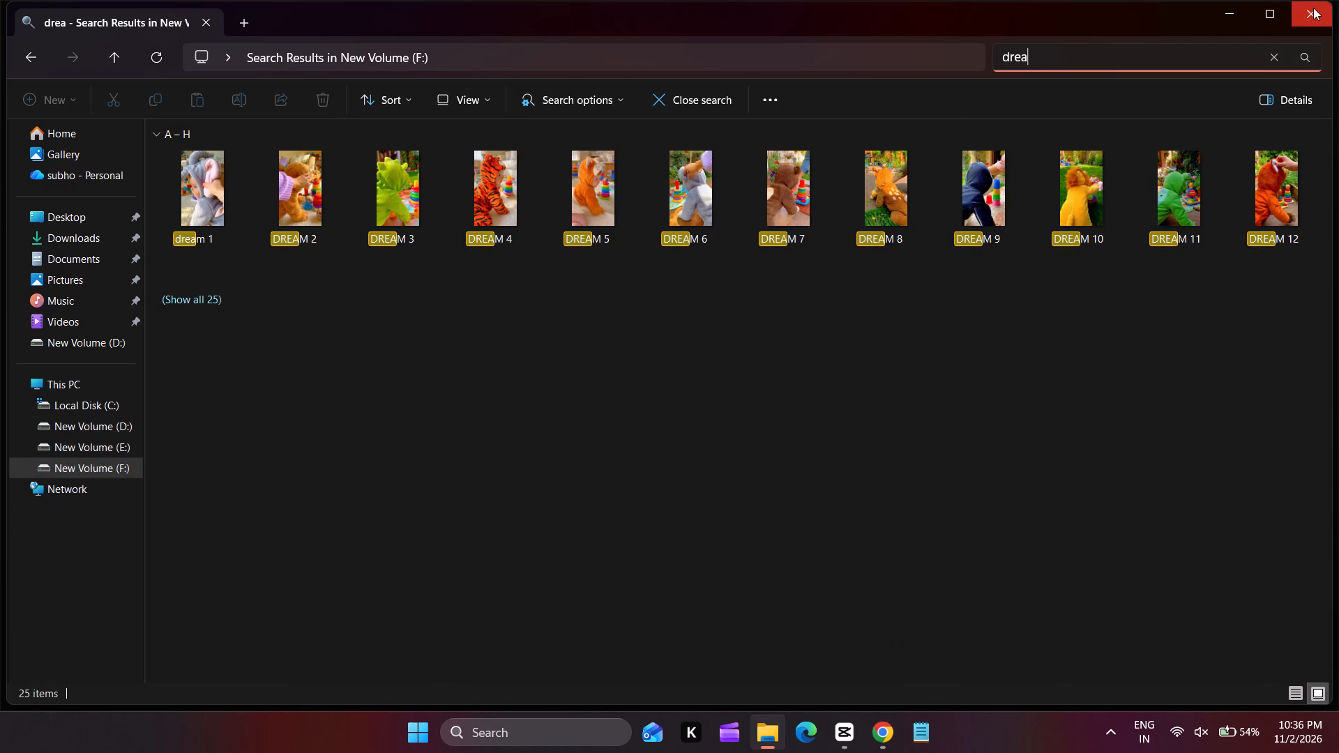
Name the CapCut export DREAM 26, copying the "DREAM " prefix to the clipboard before adding the number.
triple_click(919, 106)
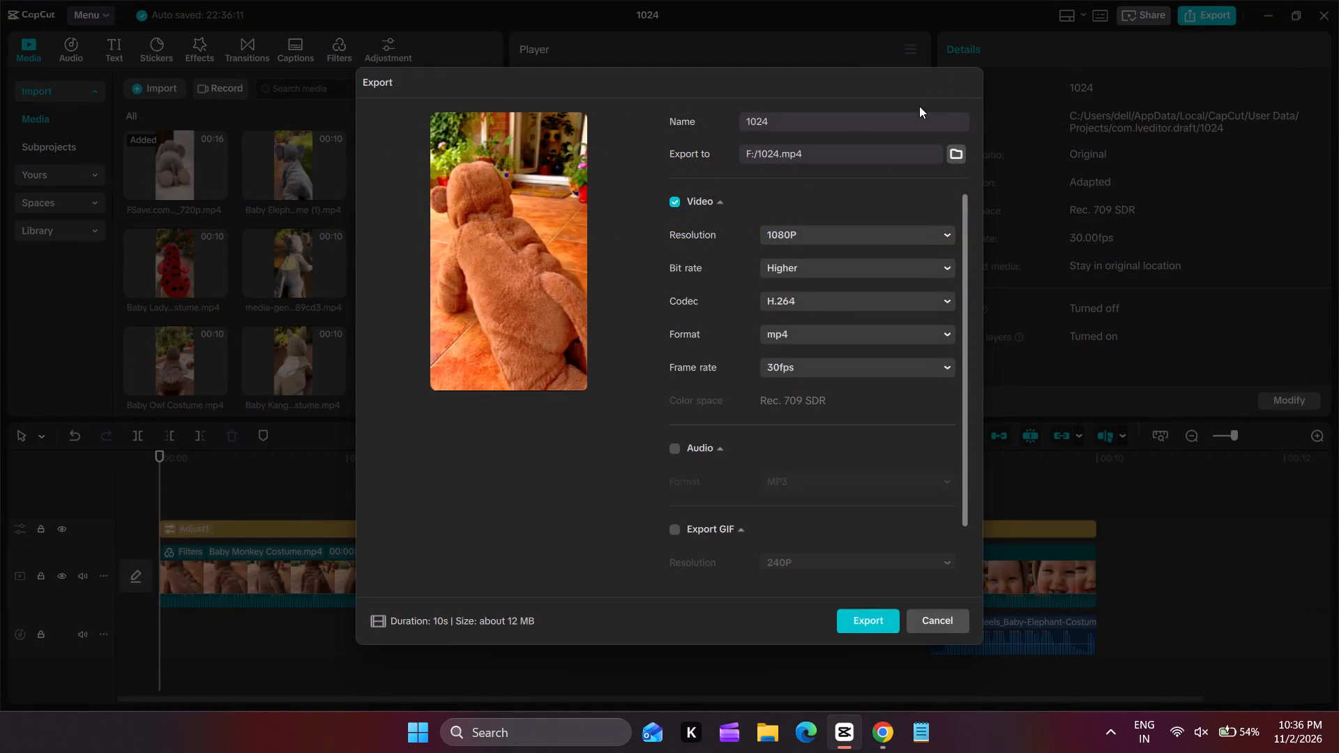
triple_click(905, 129)
type("DRE")
type("AM")
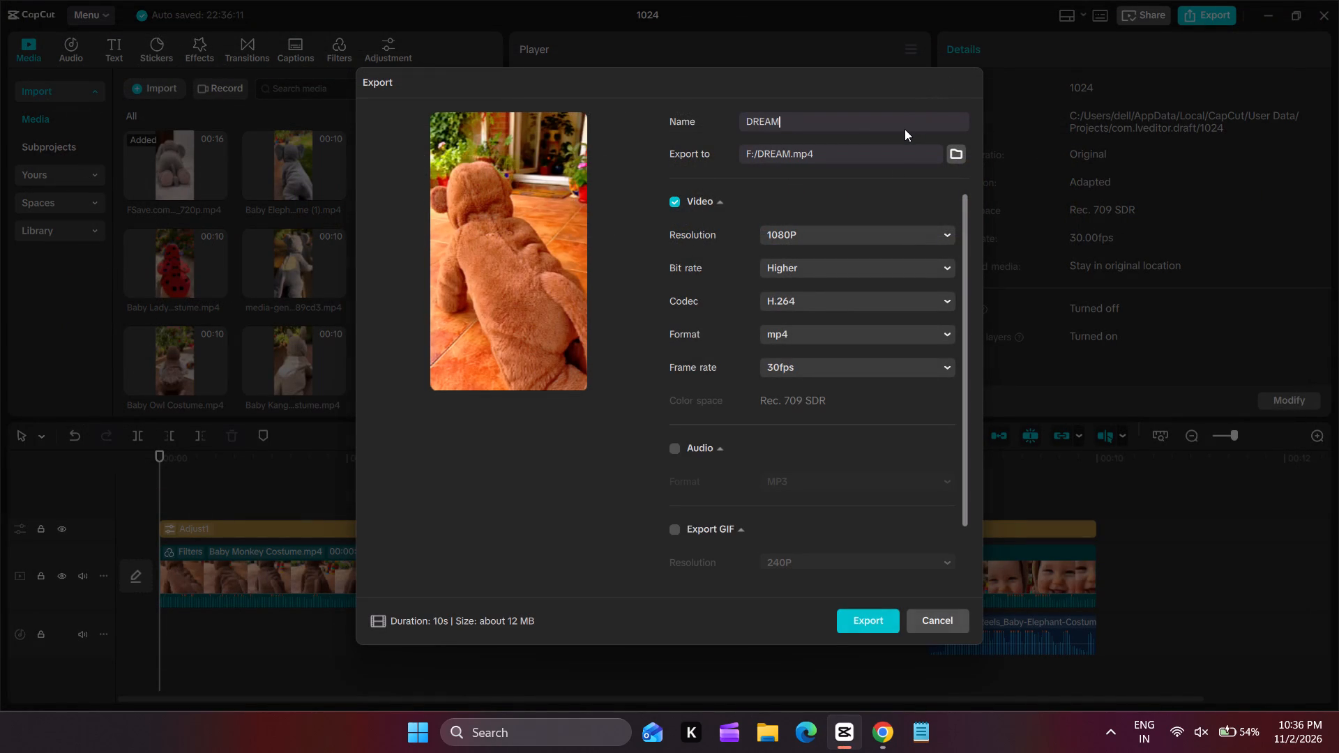
key("space")
triple_click(905, 129)
left_click(905, 129)
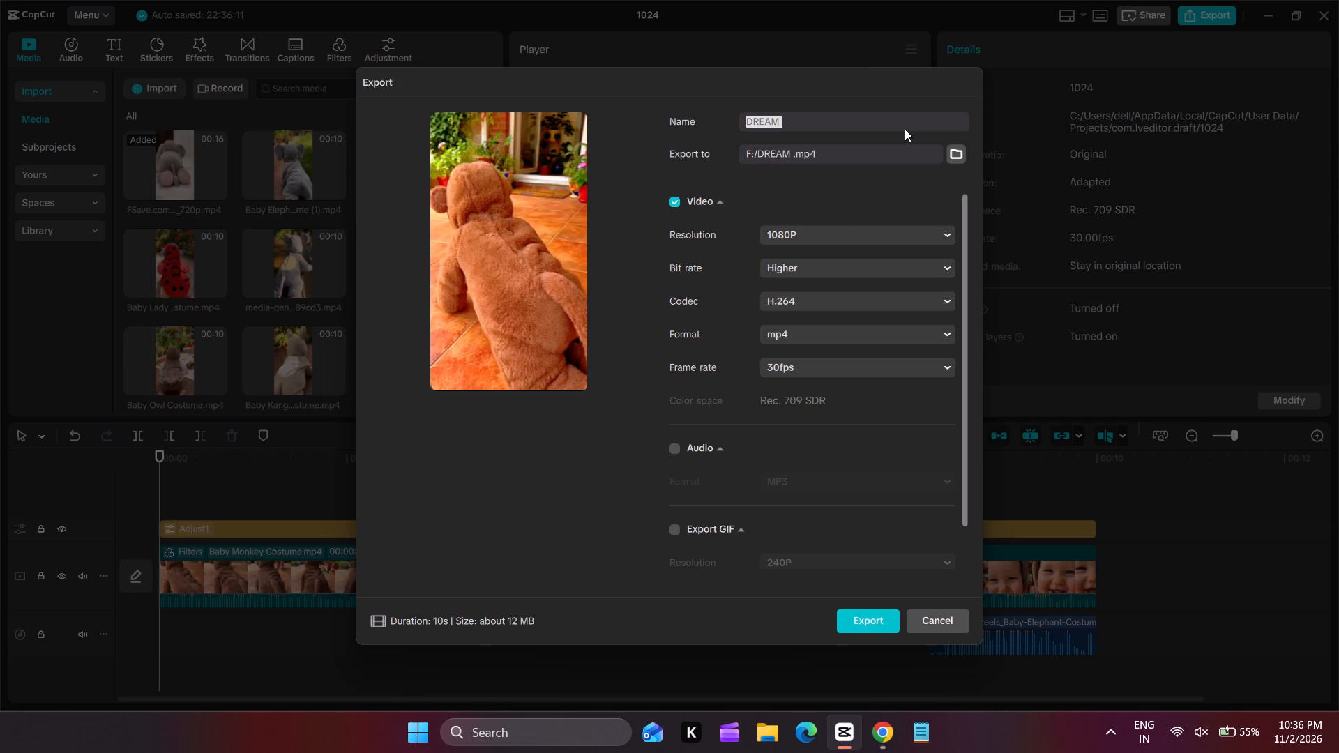
key("ctrl+c")
key("ctrl+c")
key("ctrl+c")
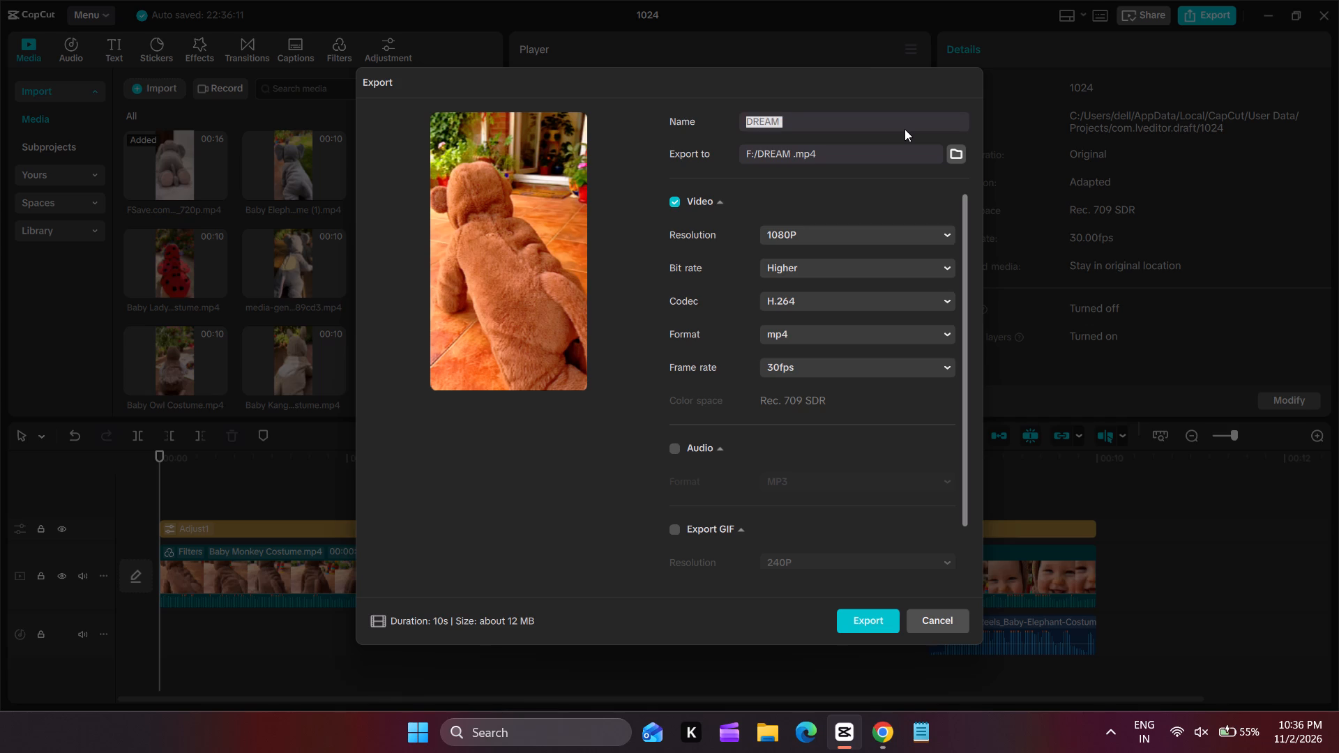
left_click(905, 129)
type("26")
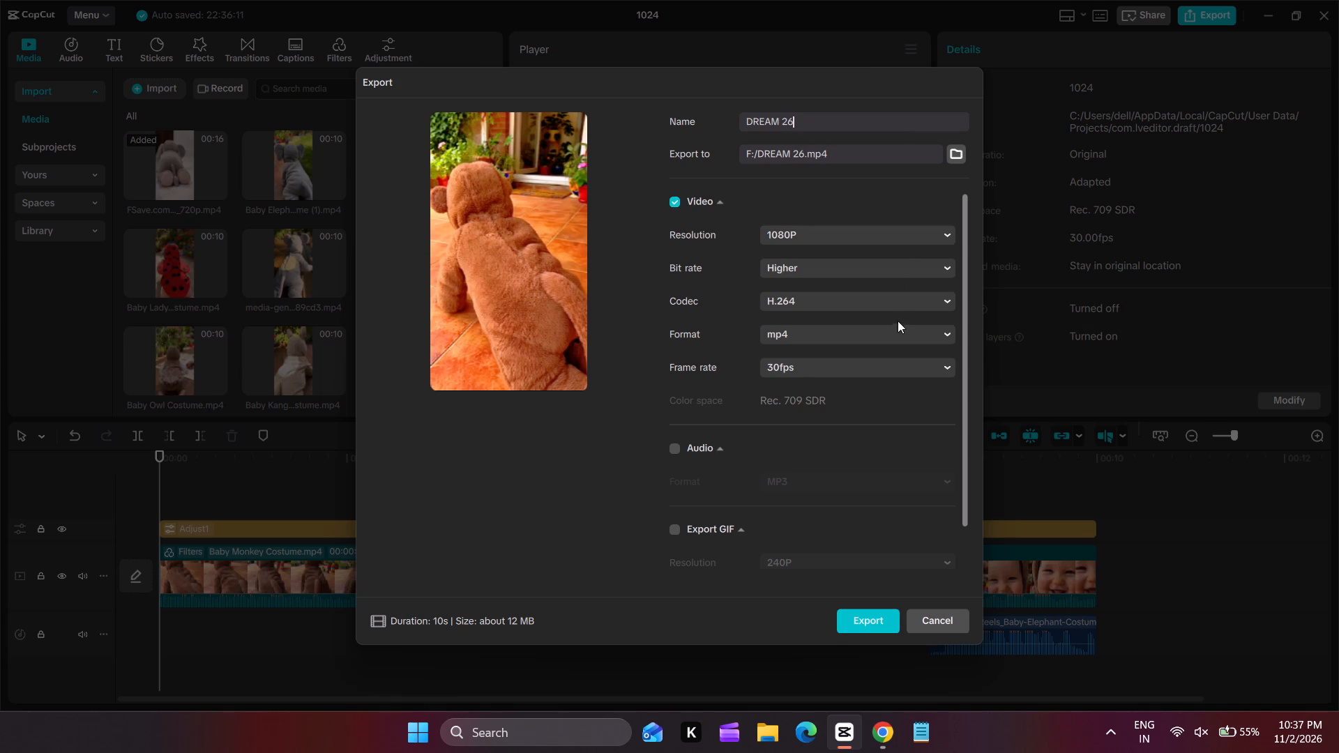
Set the export frame rate to 60fps and start exporting the Baby Monkey video.
left_click(902, 361)
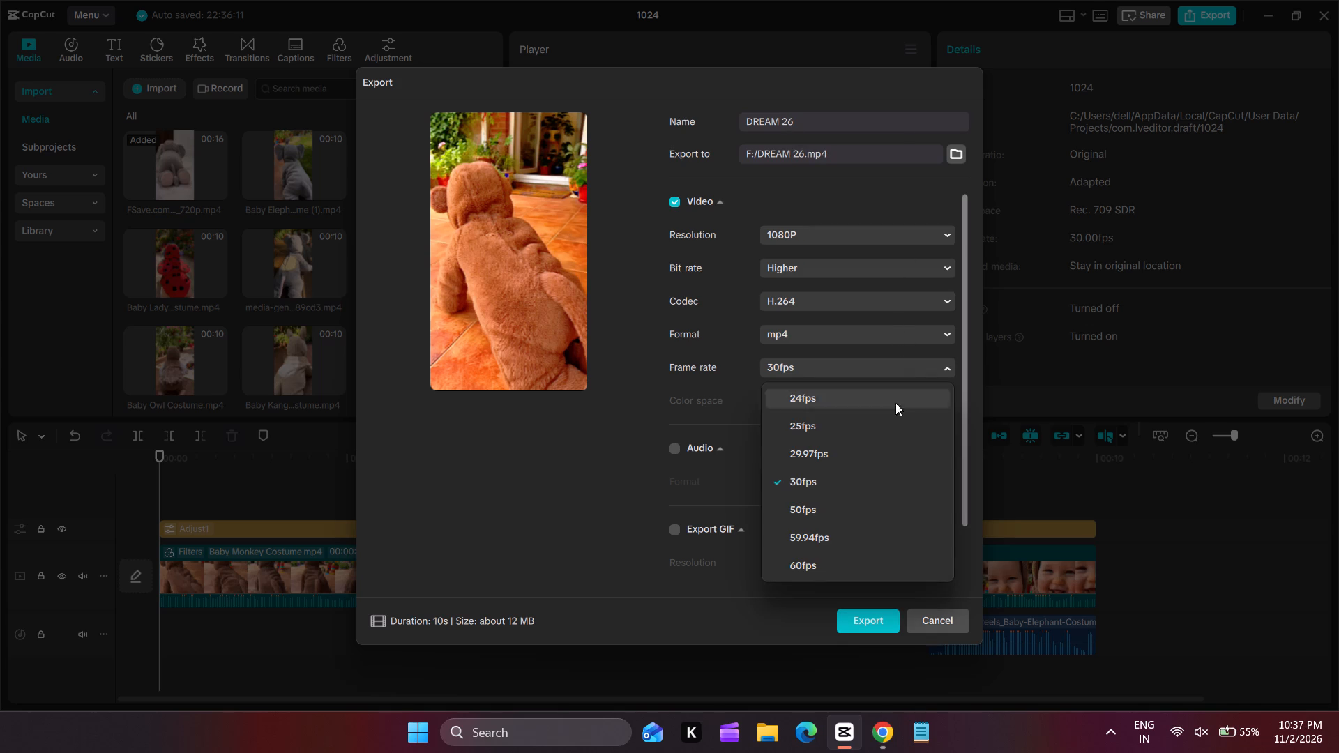
left_click(875, 562)
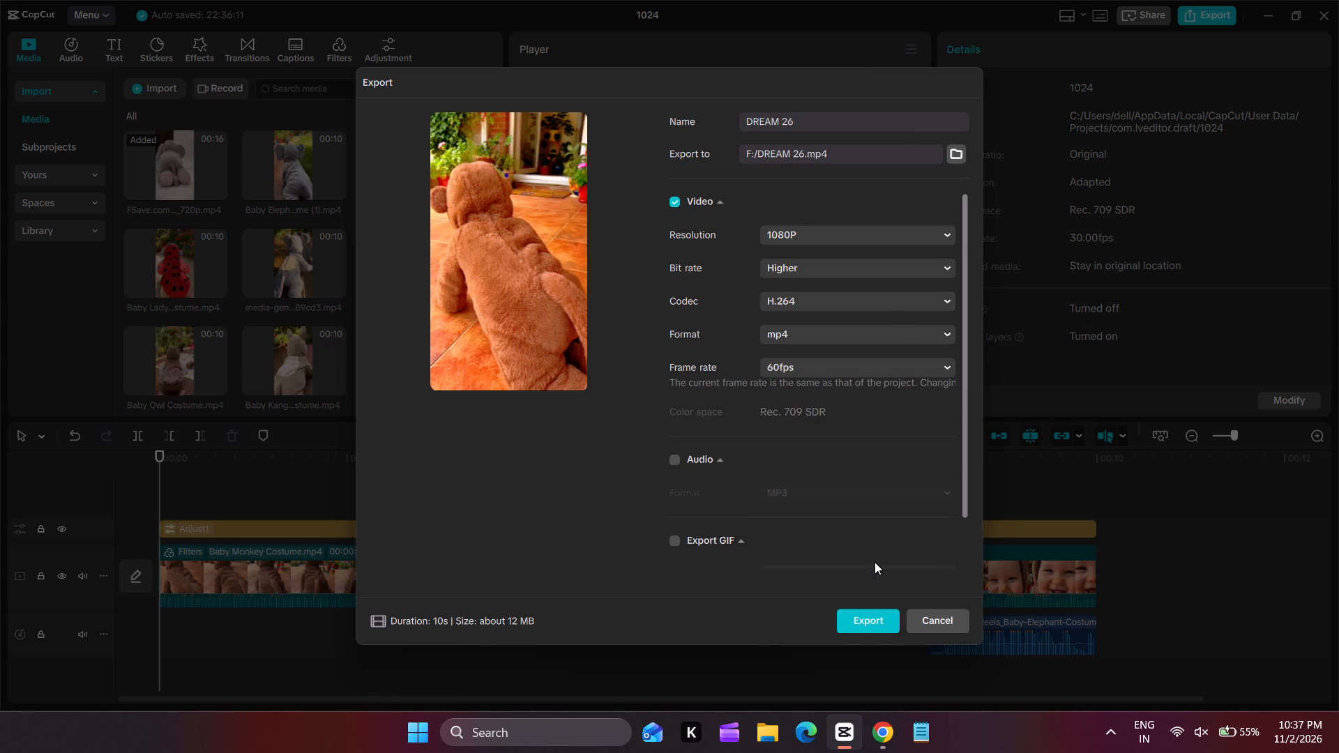
key("Return")
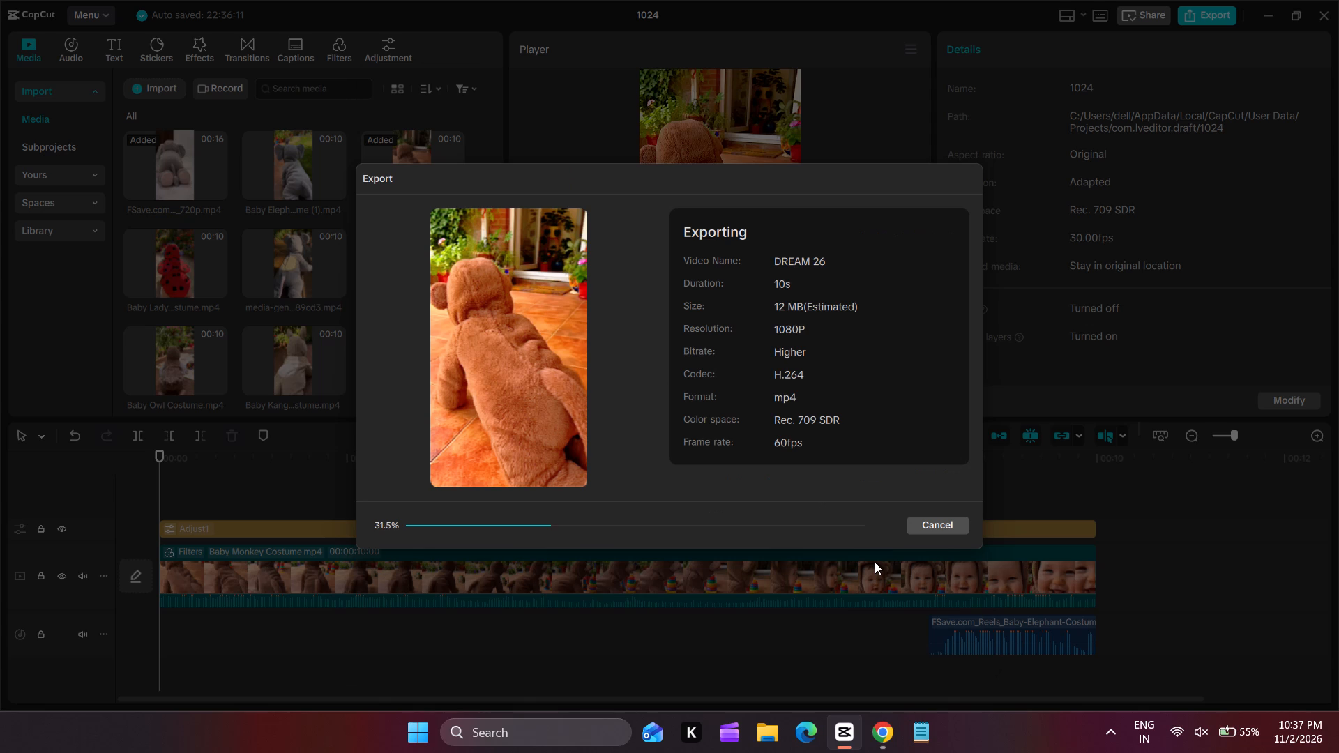
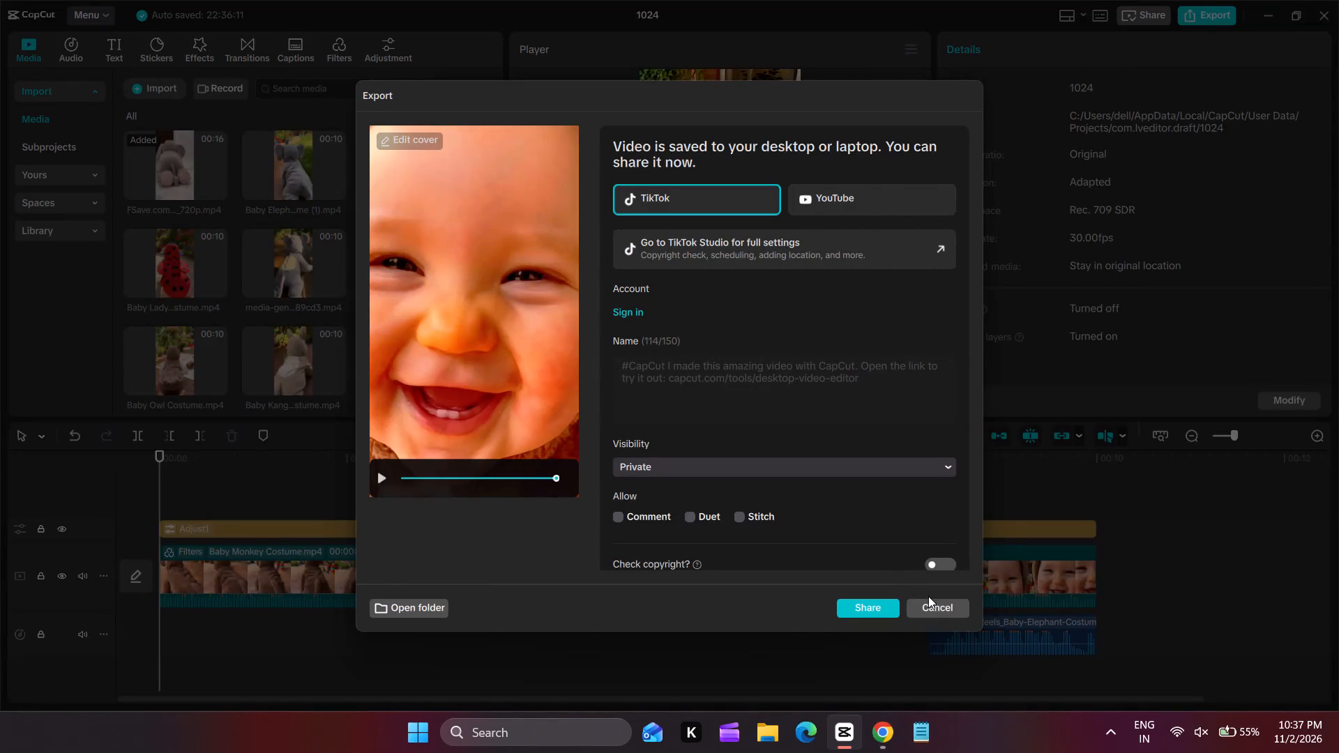
Close the finished export and replace the Baby Monkey timeline clip with the Baby Ladybug Costume video, keeping the original video effect.
left_click(933, 600)
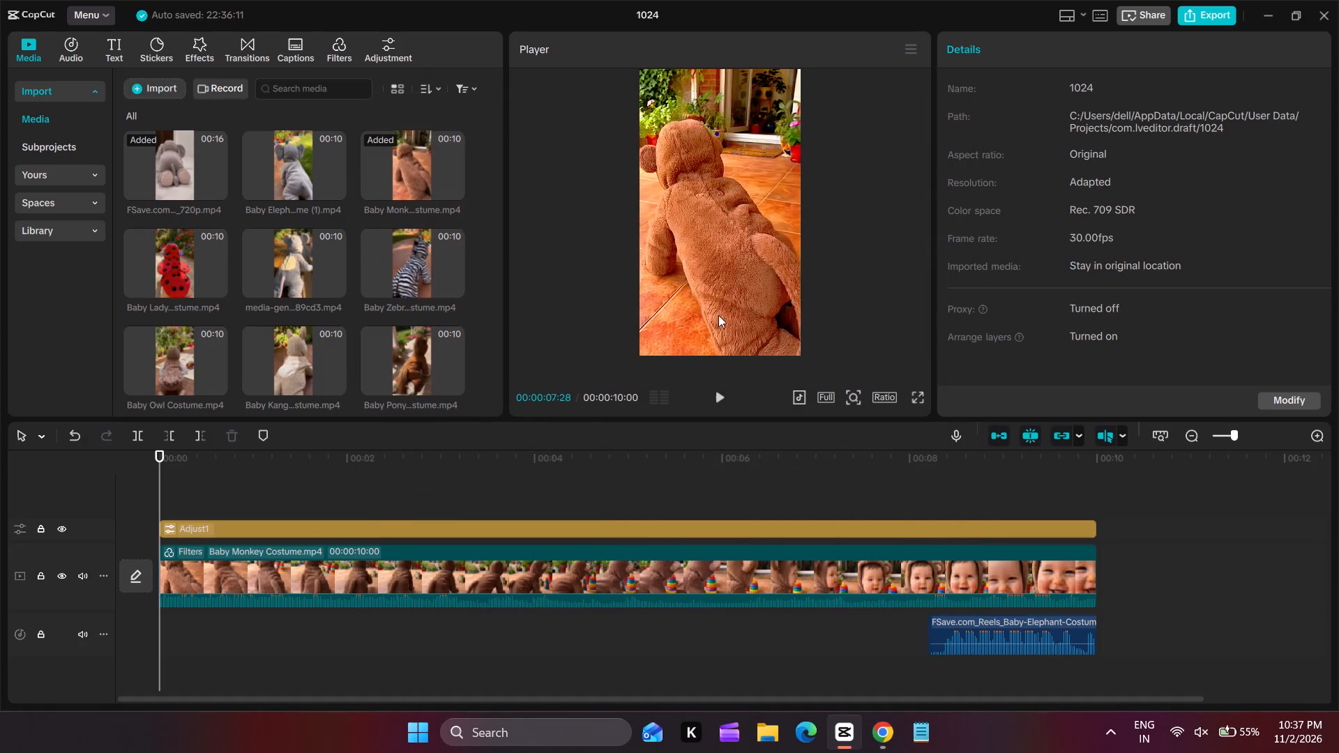
left_click(190, 261)
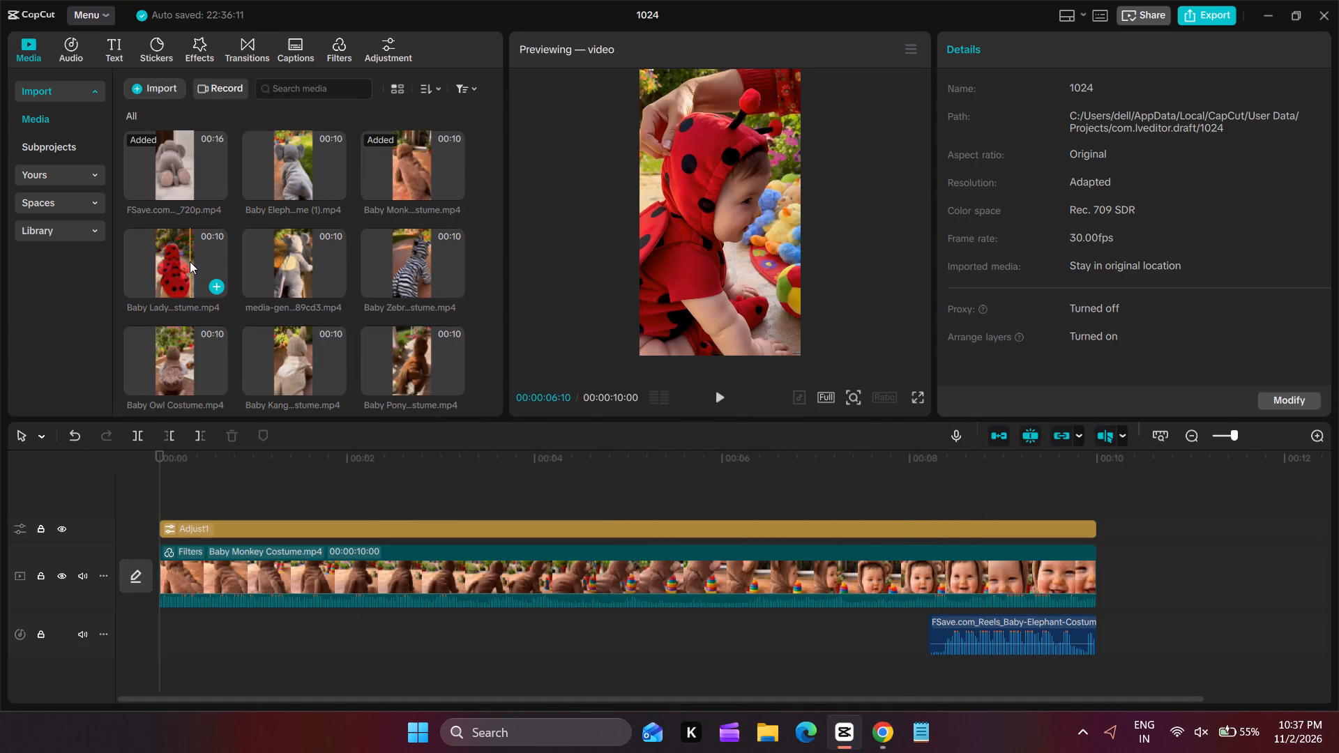
left_click_drag(191, 261, 283, 518)
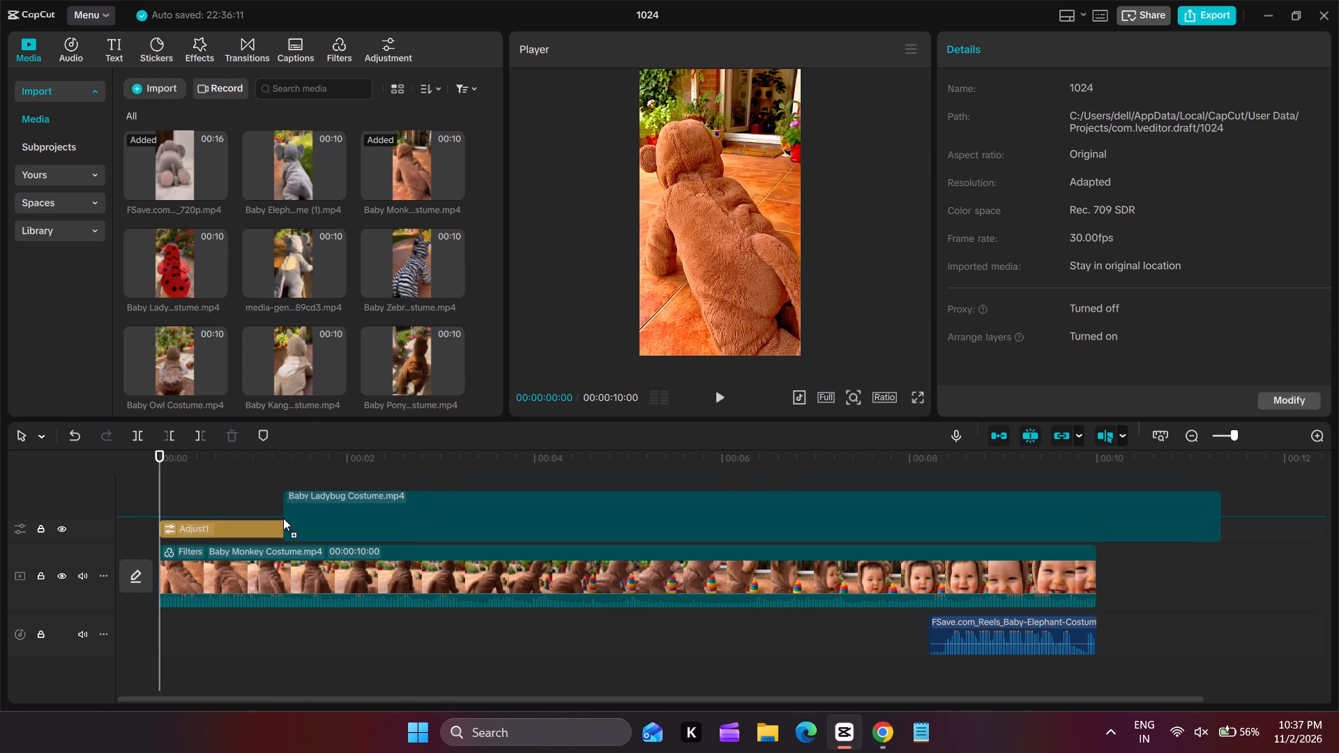
left_click_drag(283, 518, 296, 538)
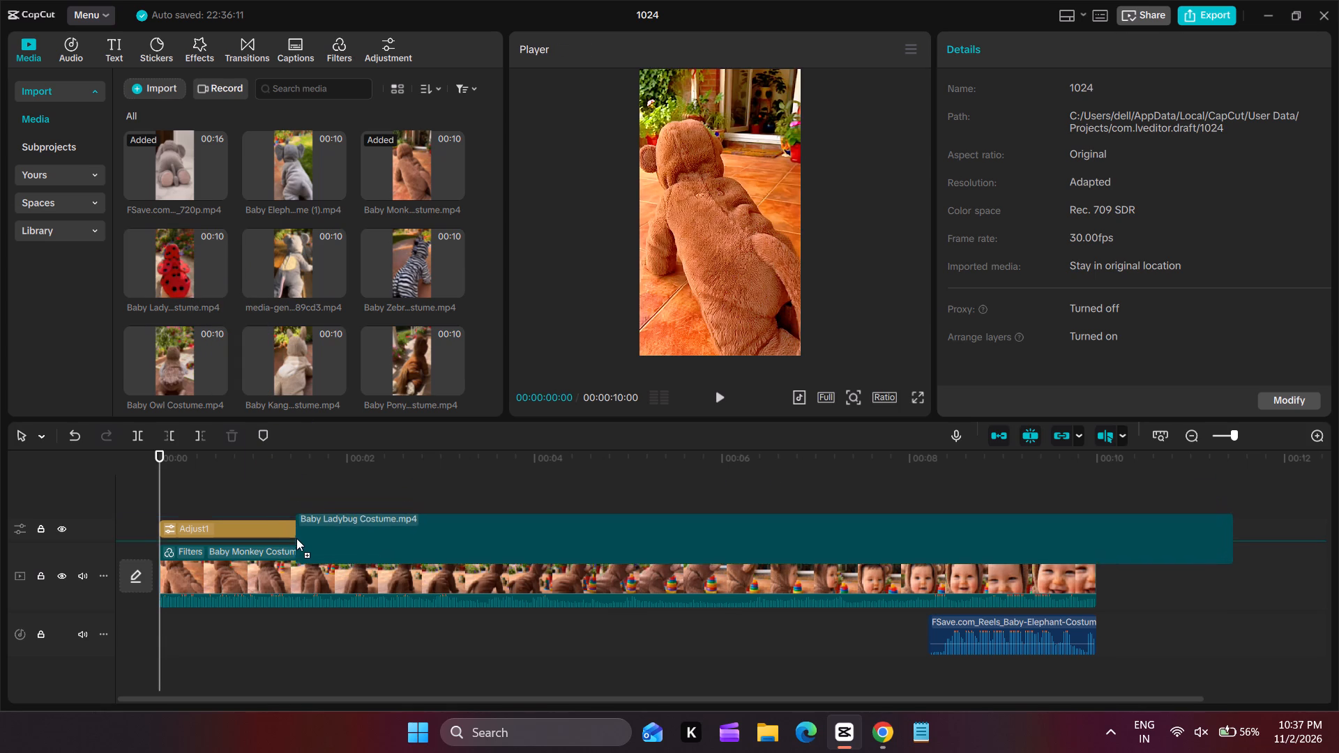
left_click_drag(296, 538, 301, 554)
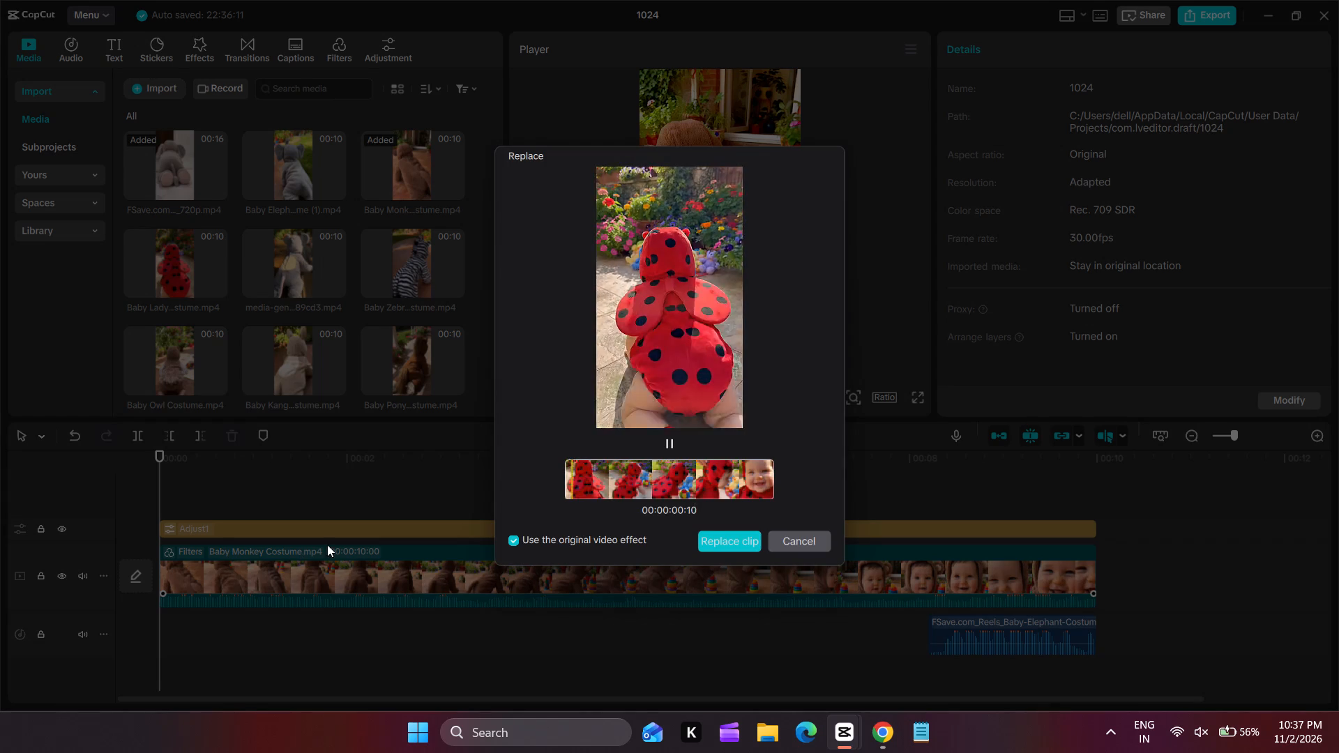
left_click(749, 535)
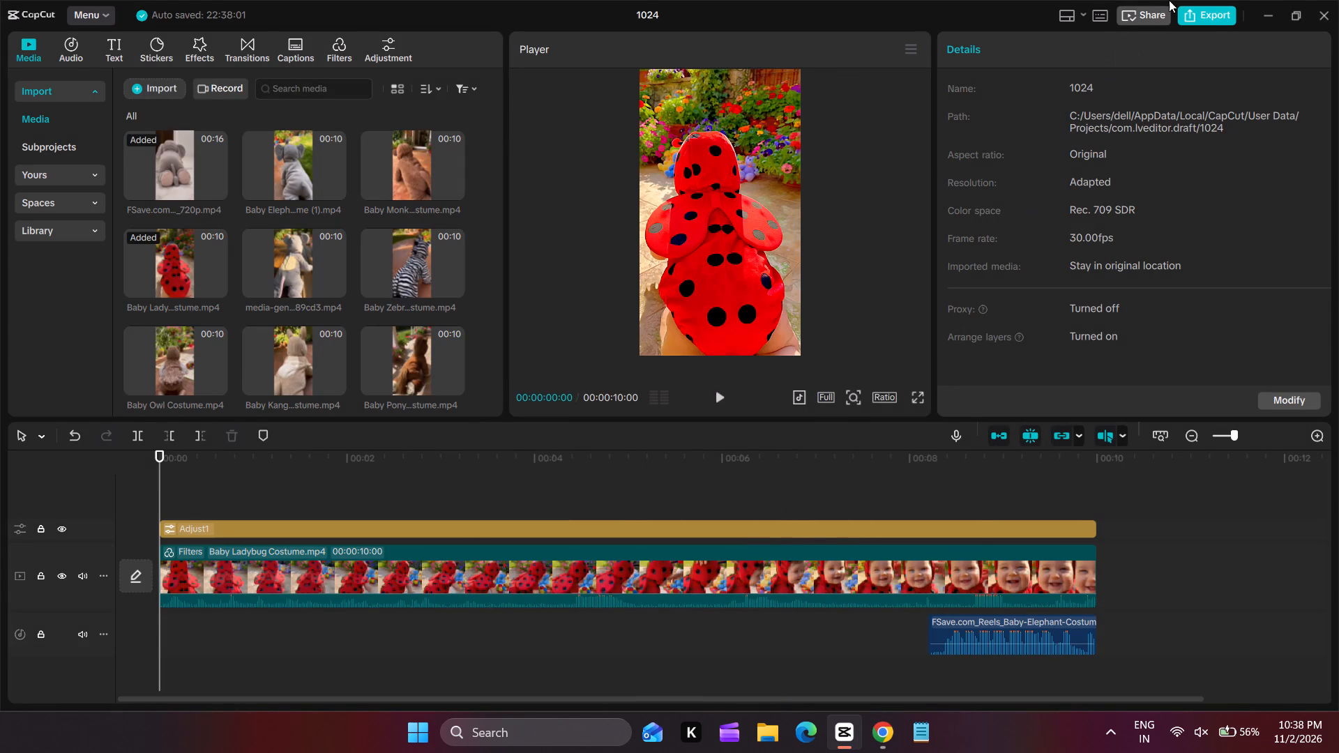
Export the Baby Ladybug video as DREAM 27 with the frame rate set to 60fps.
left_click(1209, 17)
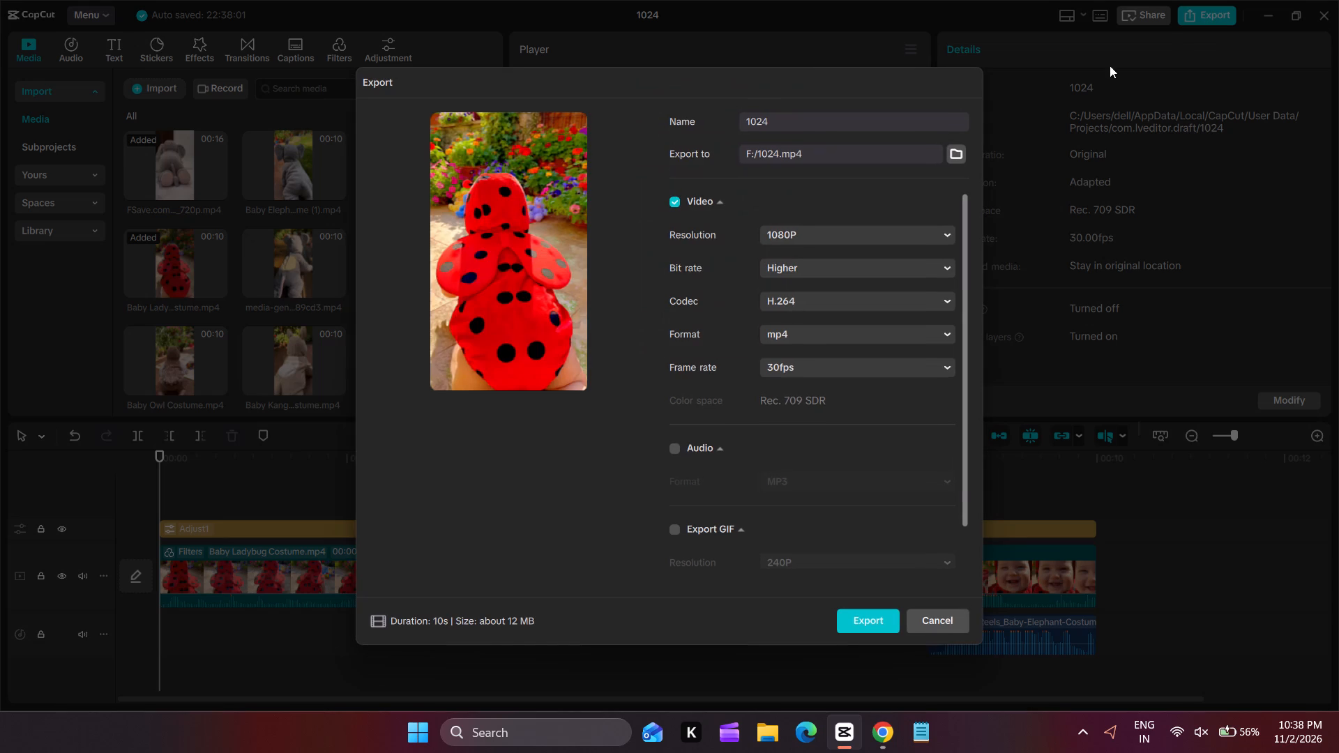
double_click(850, 125)
key("ctrl+v")
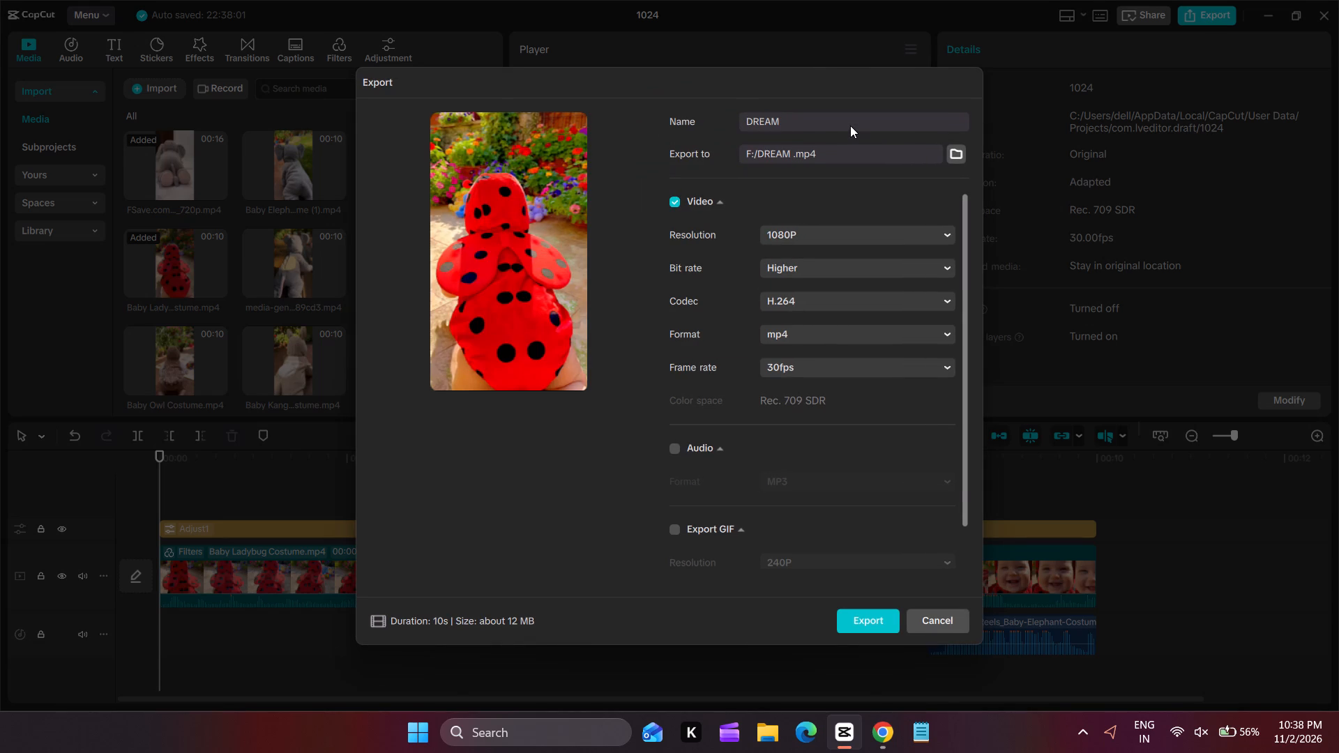
type("27")
left_click(930, 369)
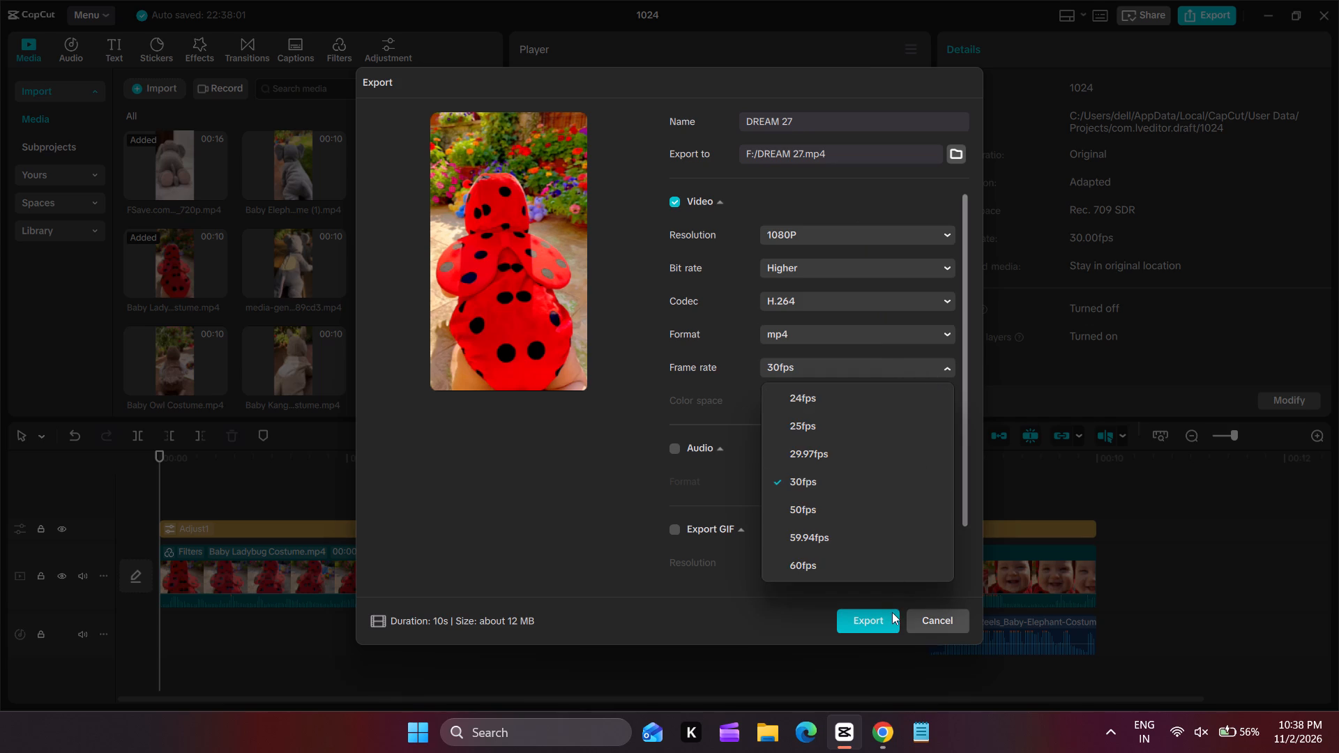
left_click(899, 571)
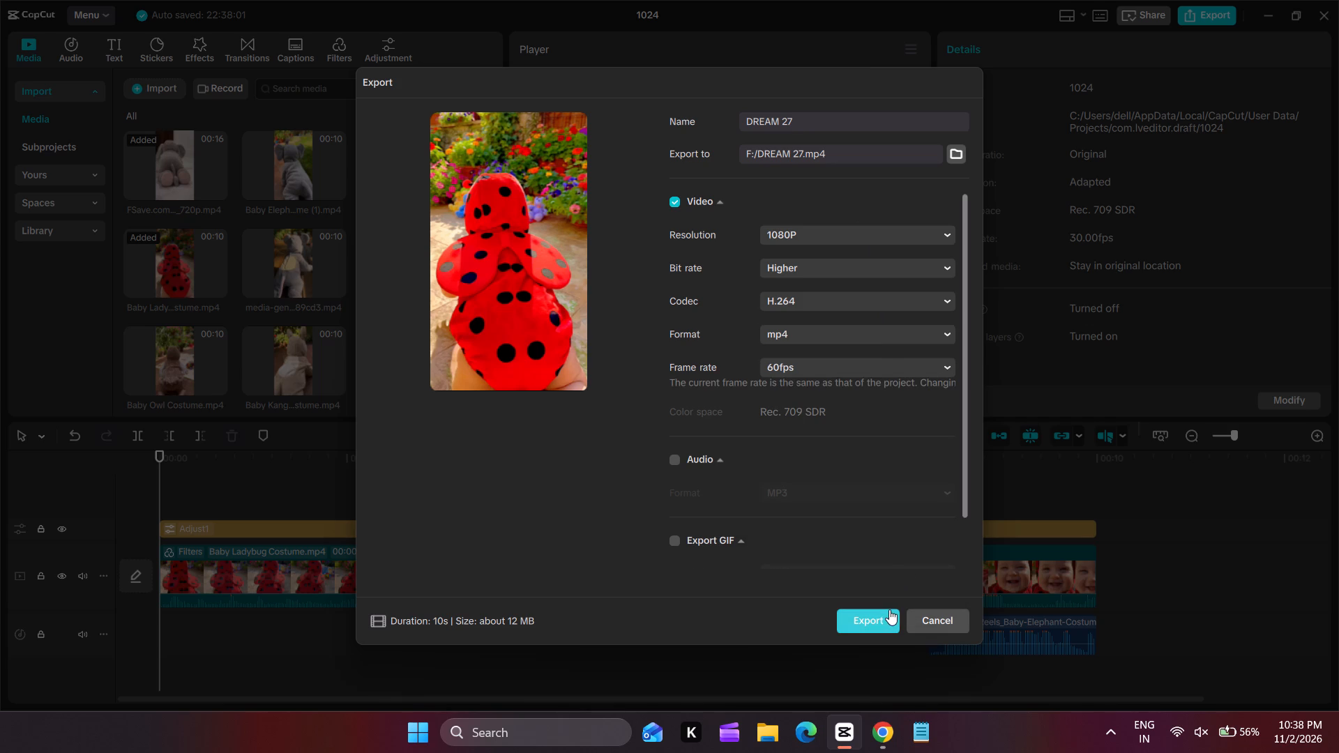
left_click(888, 610)
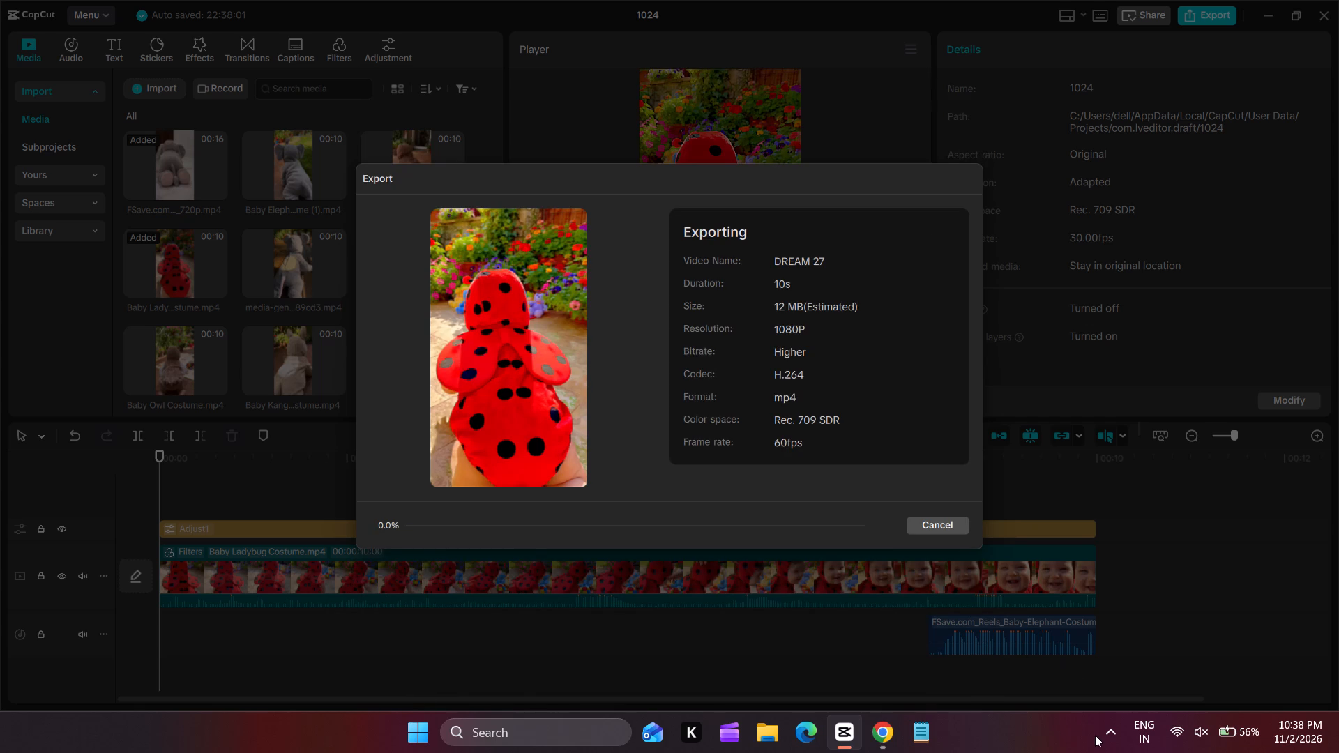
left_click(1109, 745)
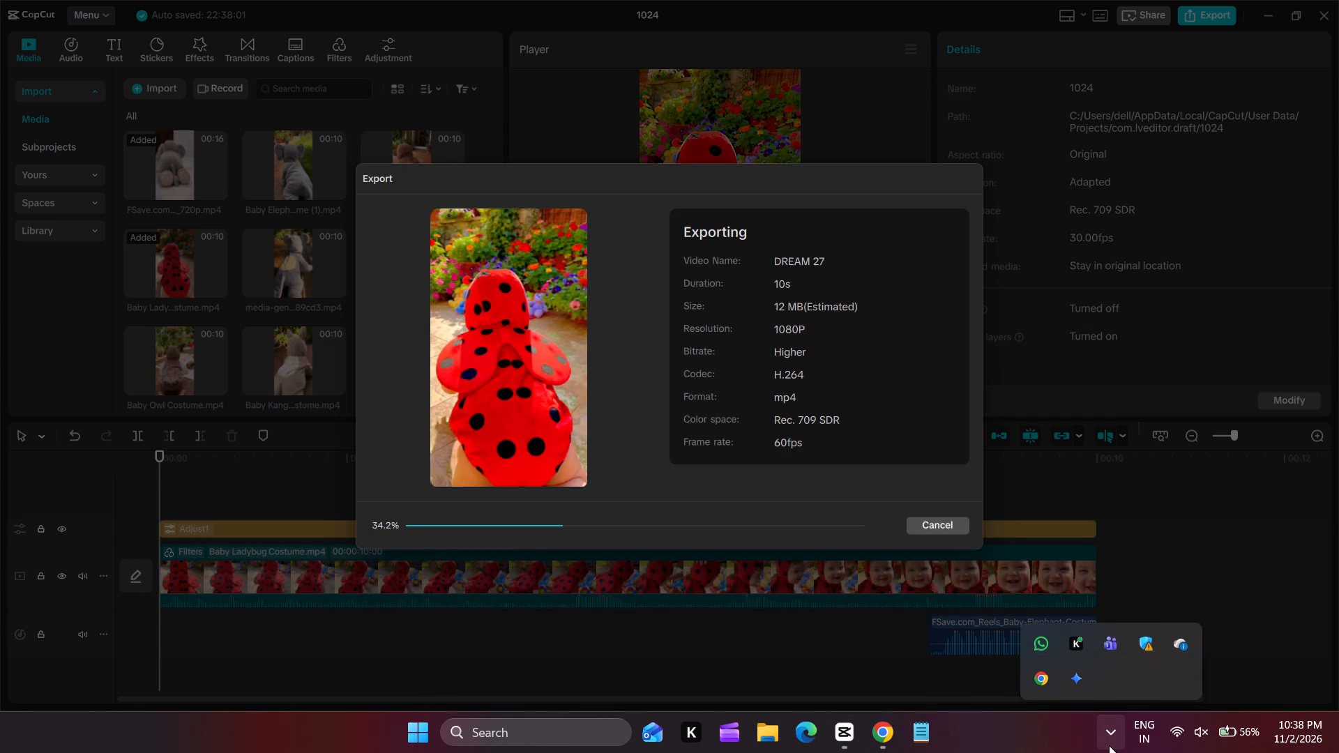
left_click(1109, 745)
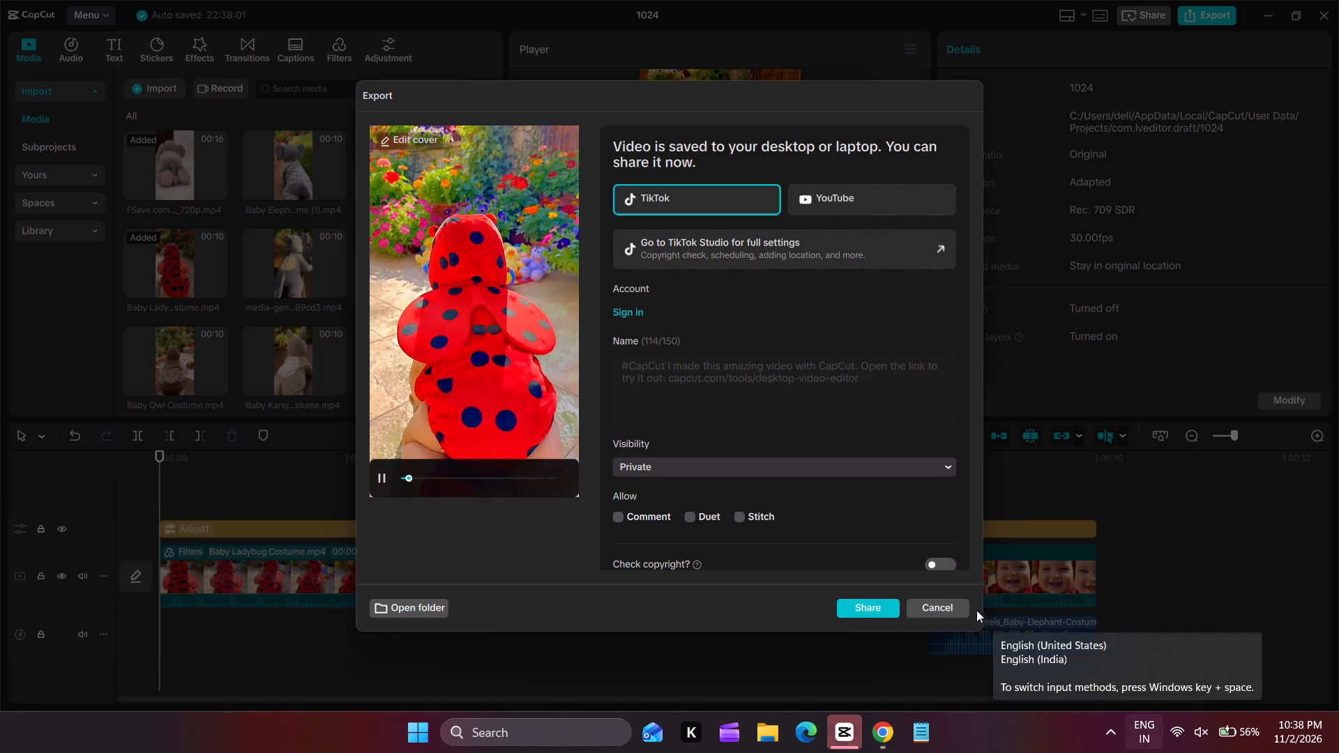
Close the finished export, replace the Baby Ladybug clip with the baby mouse costume video, and check its speed and audio settings.
left_click(962, 607)
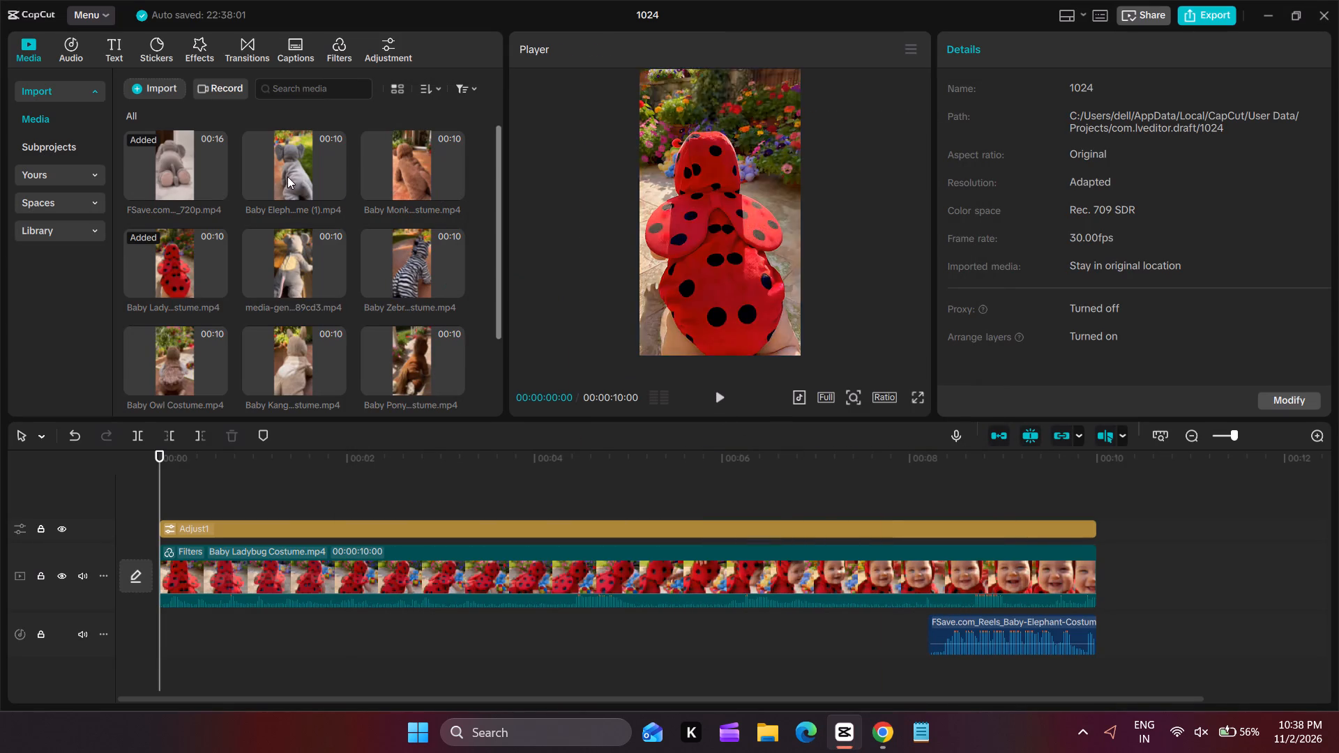
left_click_drag(316, 238, 385, 472)
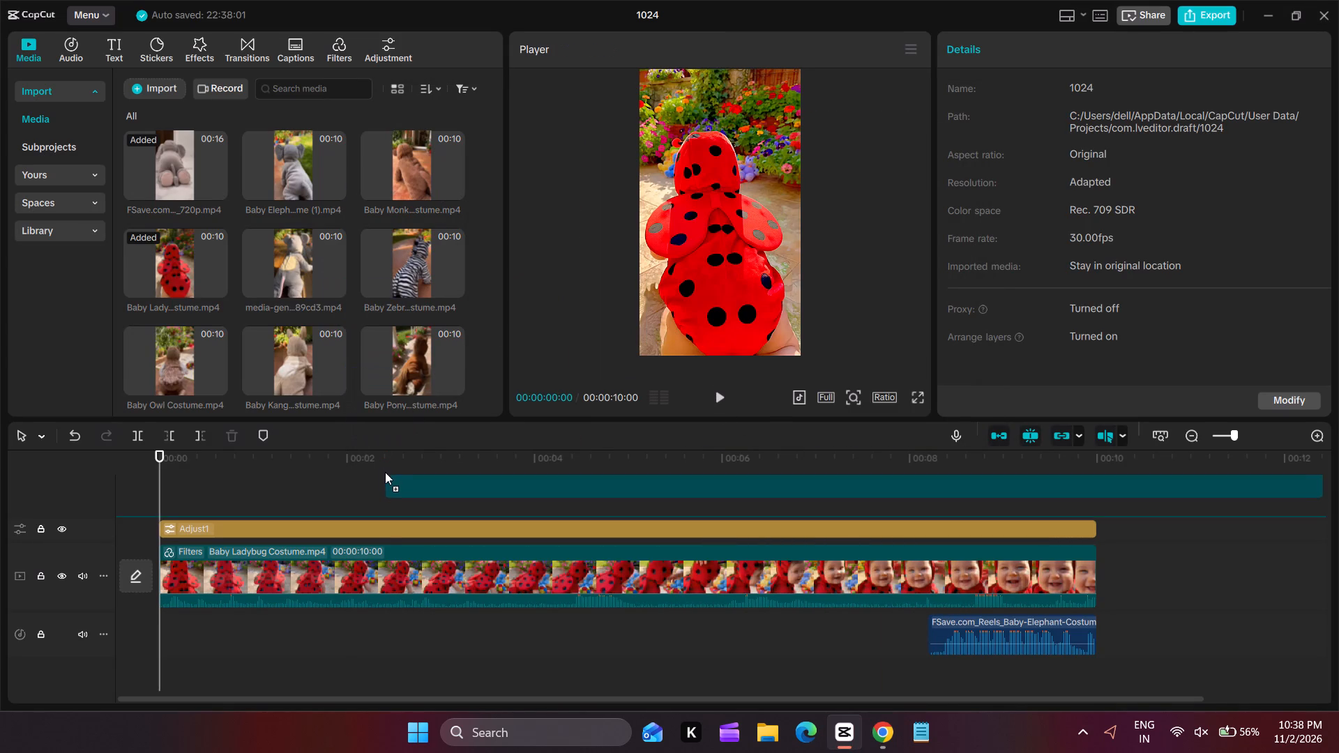
left_click_drag(385, 472, 423, 571)
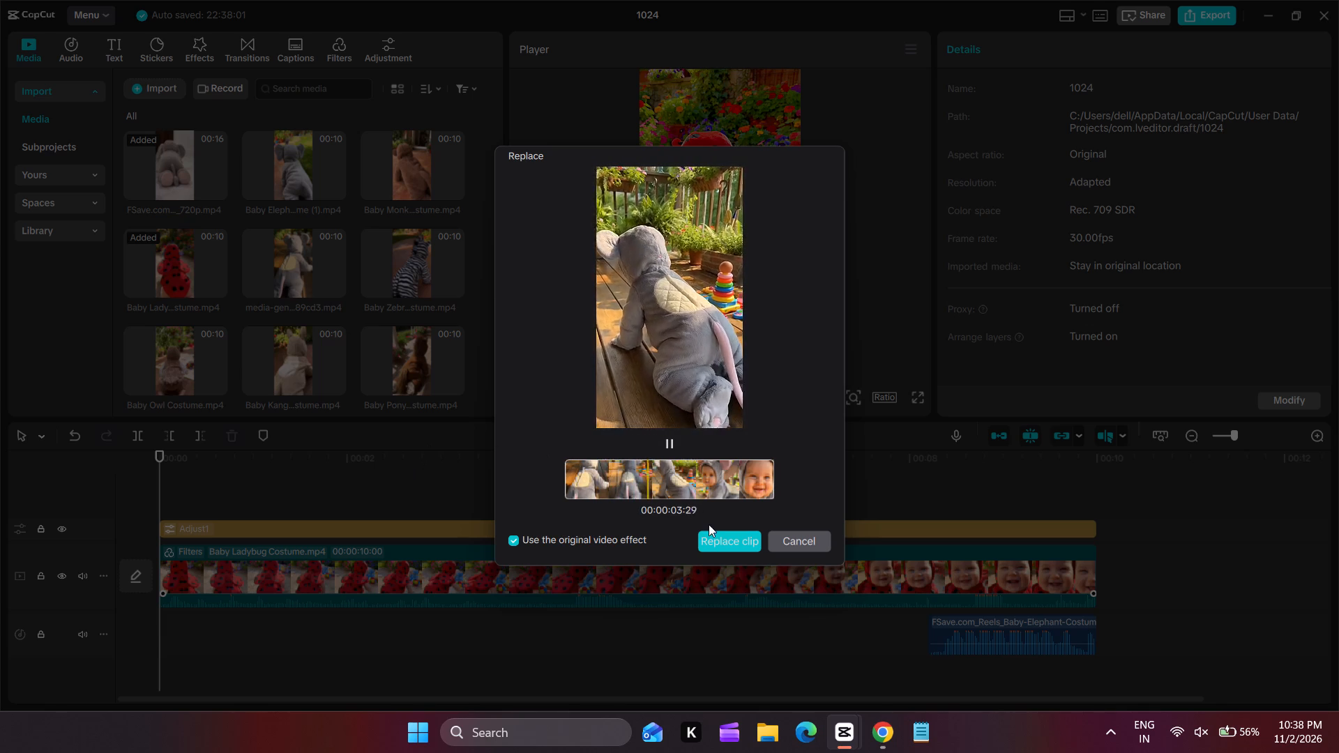
left_click(739, 545)
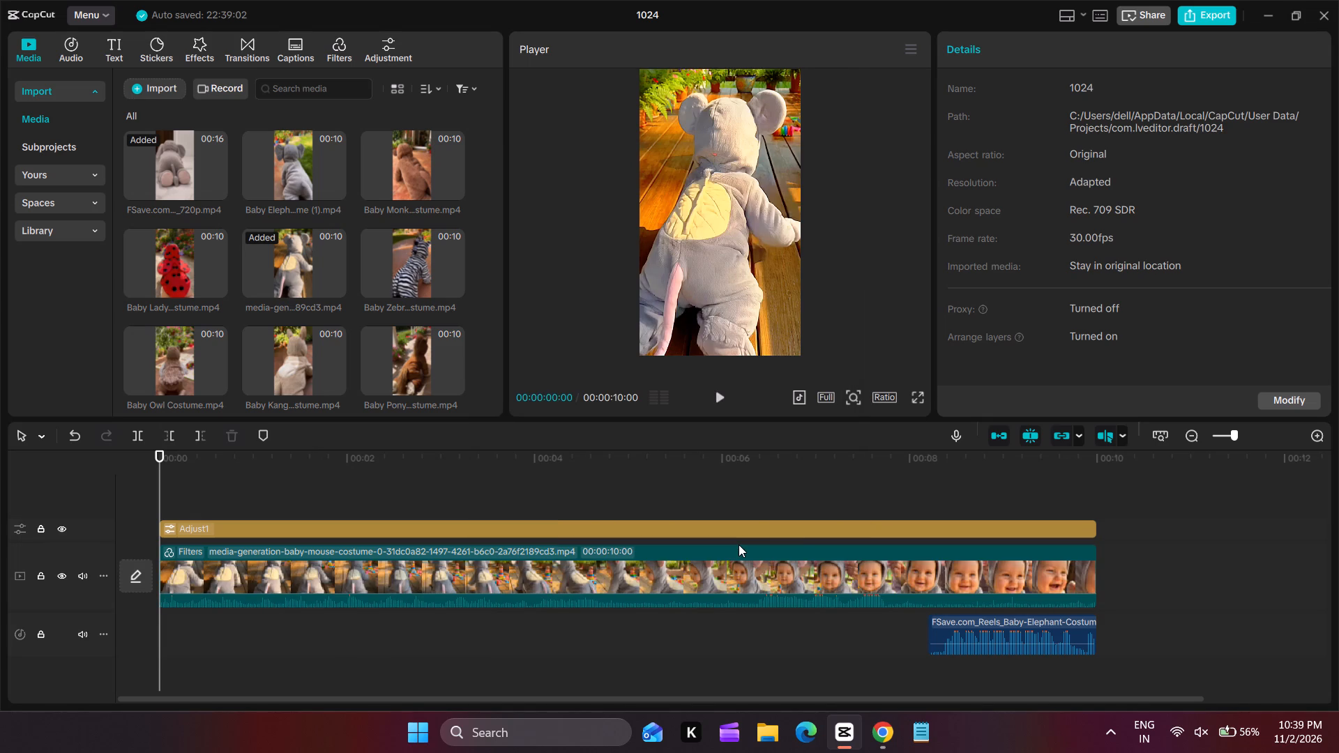
left_click(741, 569)
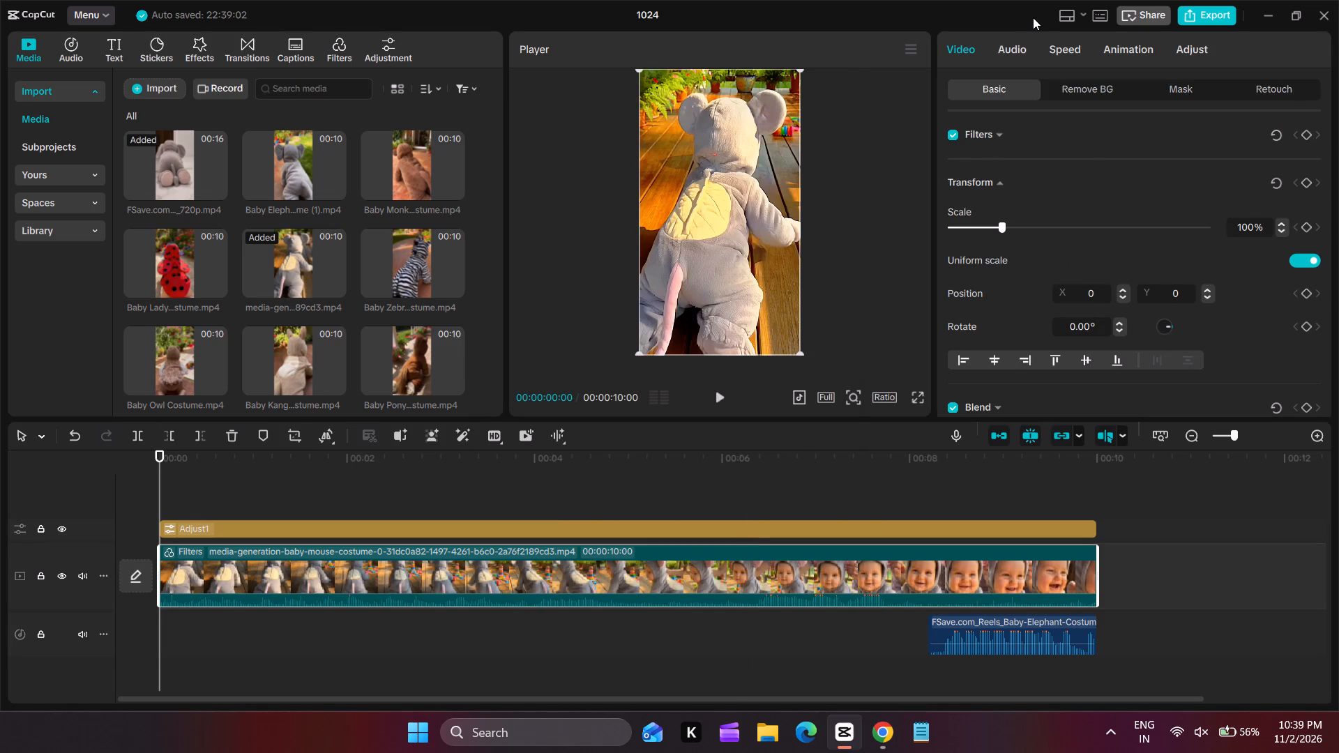
left_click(1061, 51)
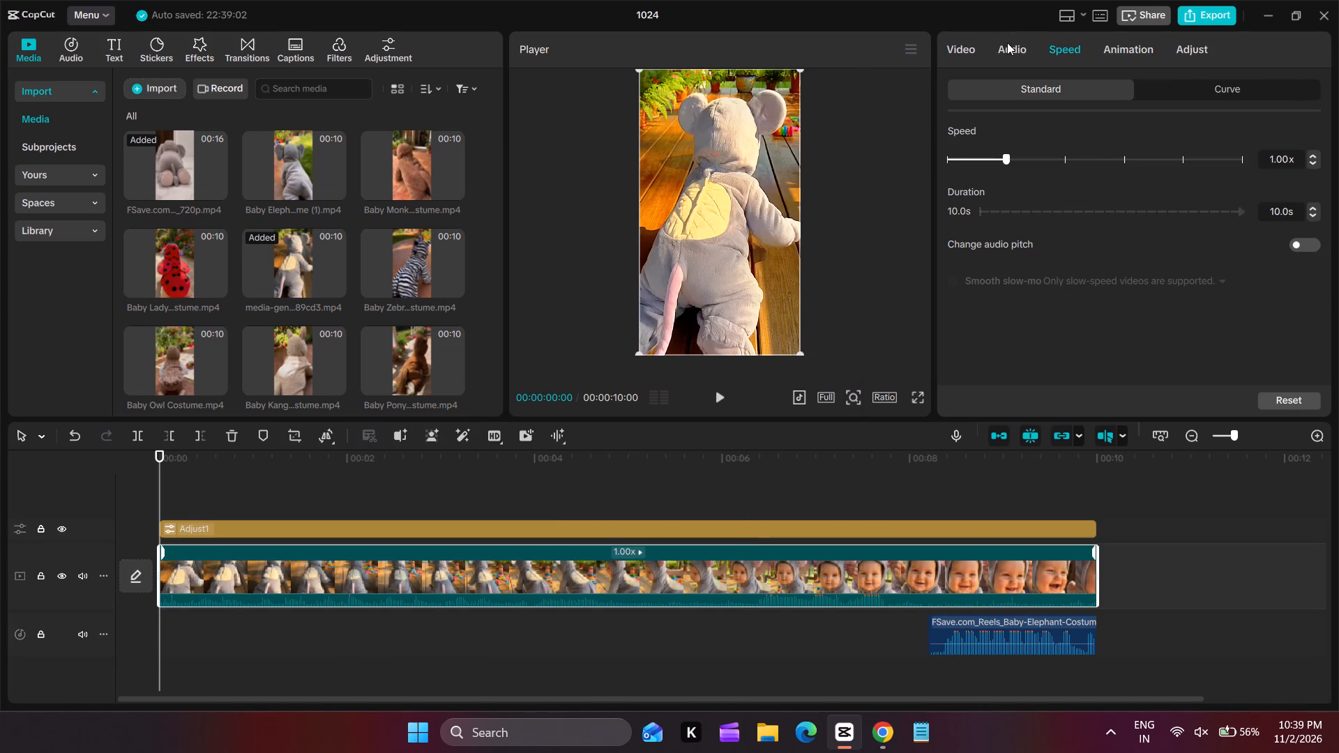
left_click(1014, 48)
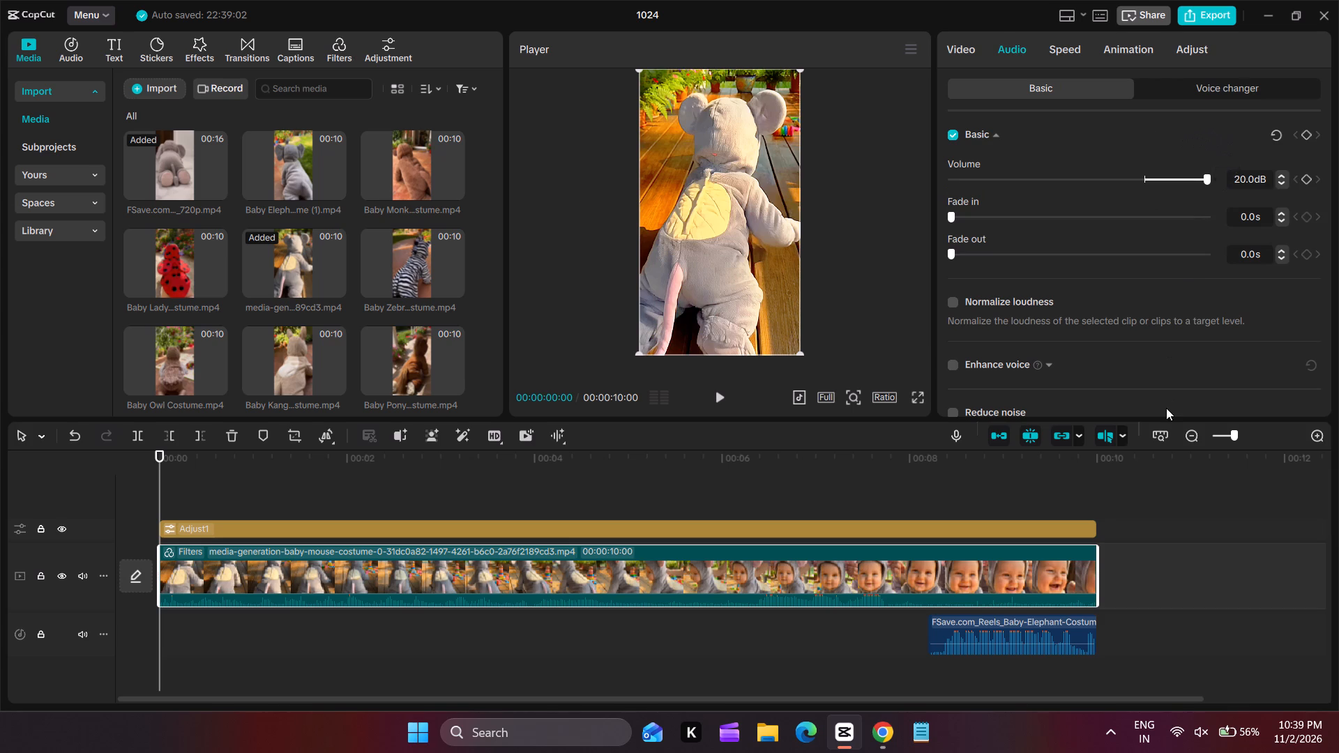
Export the baby mouse video as DREAM 28 at 60fps, closing the export window when it is done.
left_click(1216, 18)
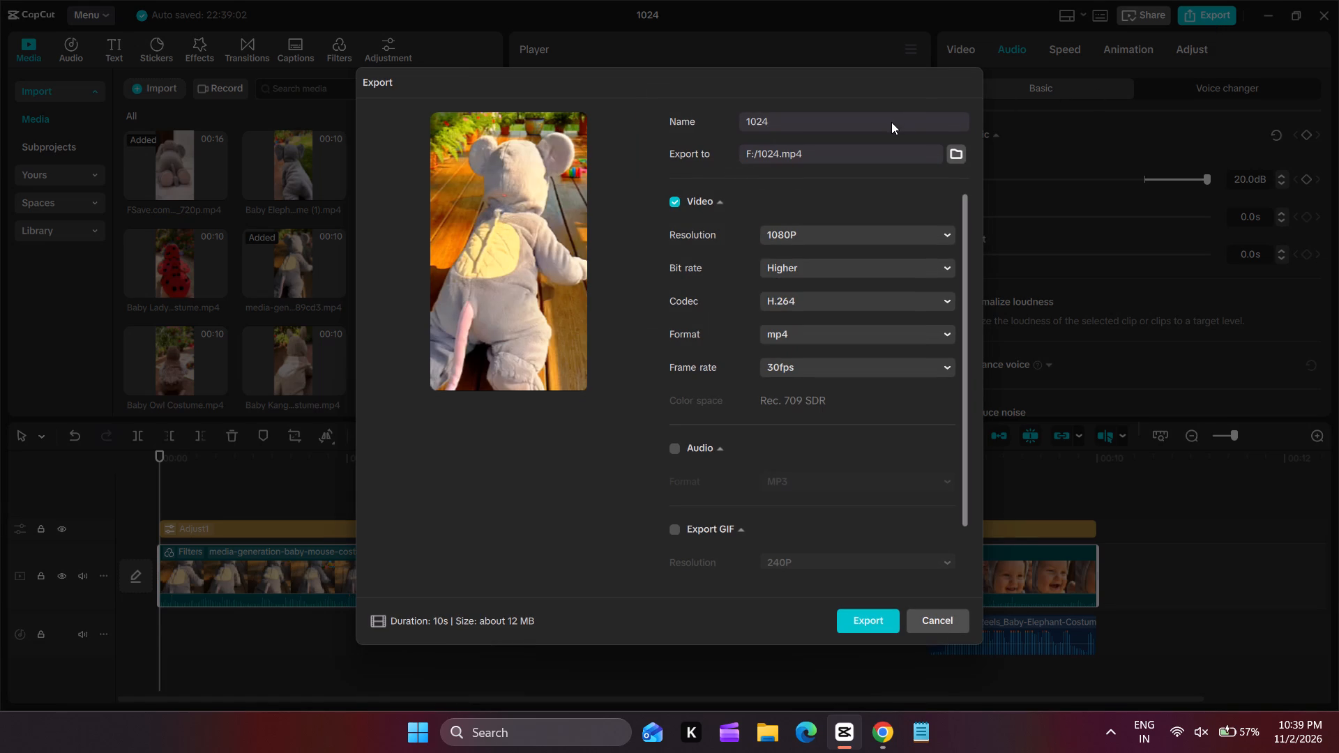
triple_click(891, 122)
key("ctrl+v")
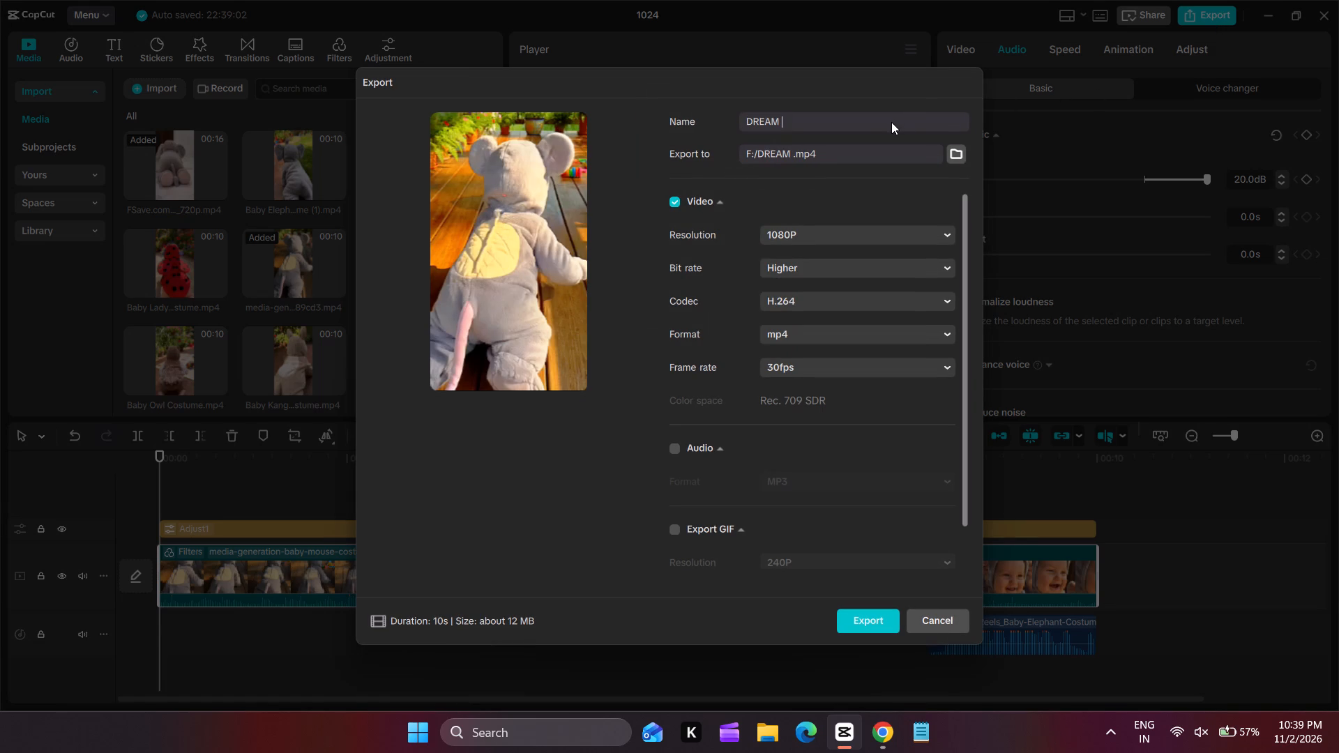
type("28")
left_click(883, 362)
left_click(871, 556)
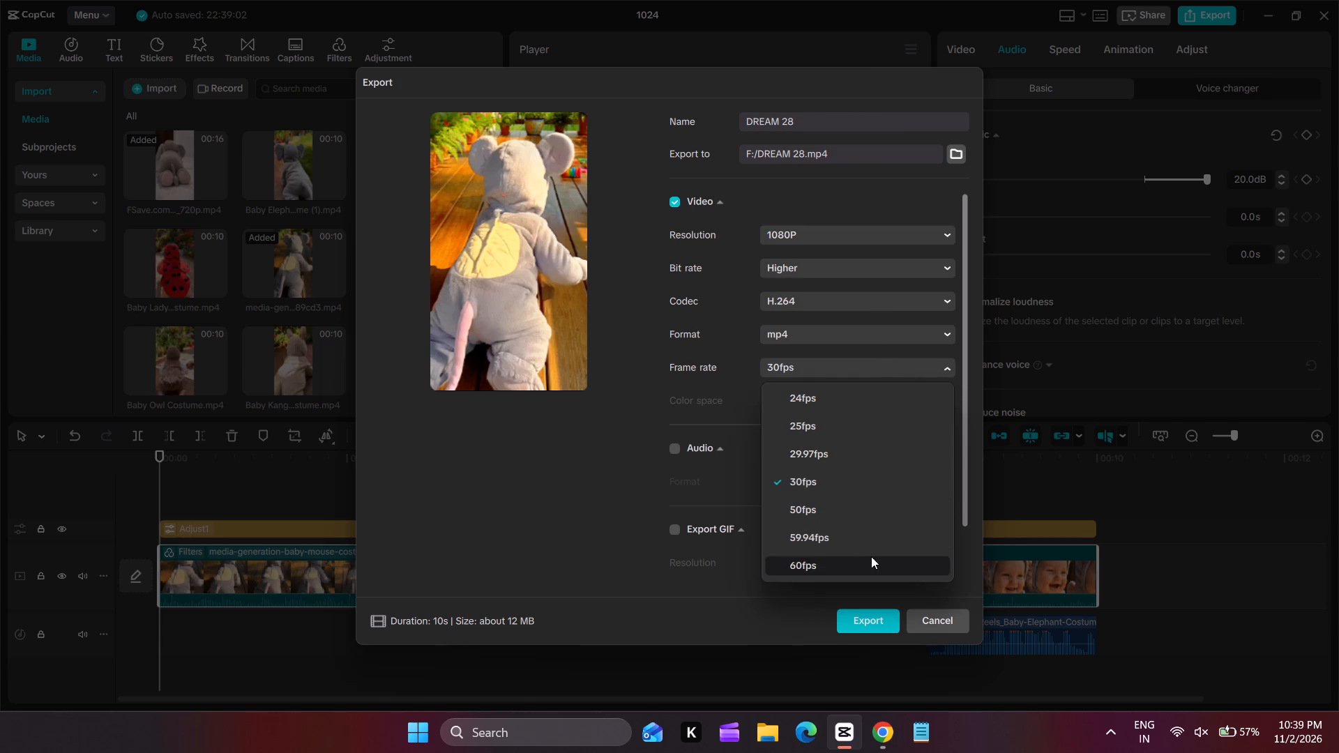
left_click(873, 621)
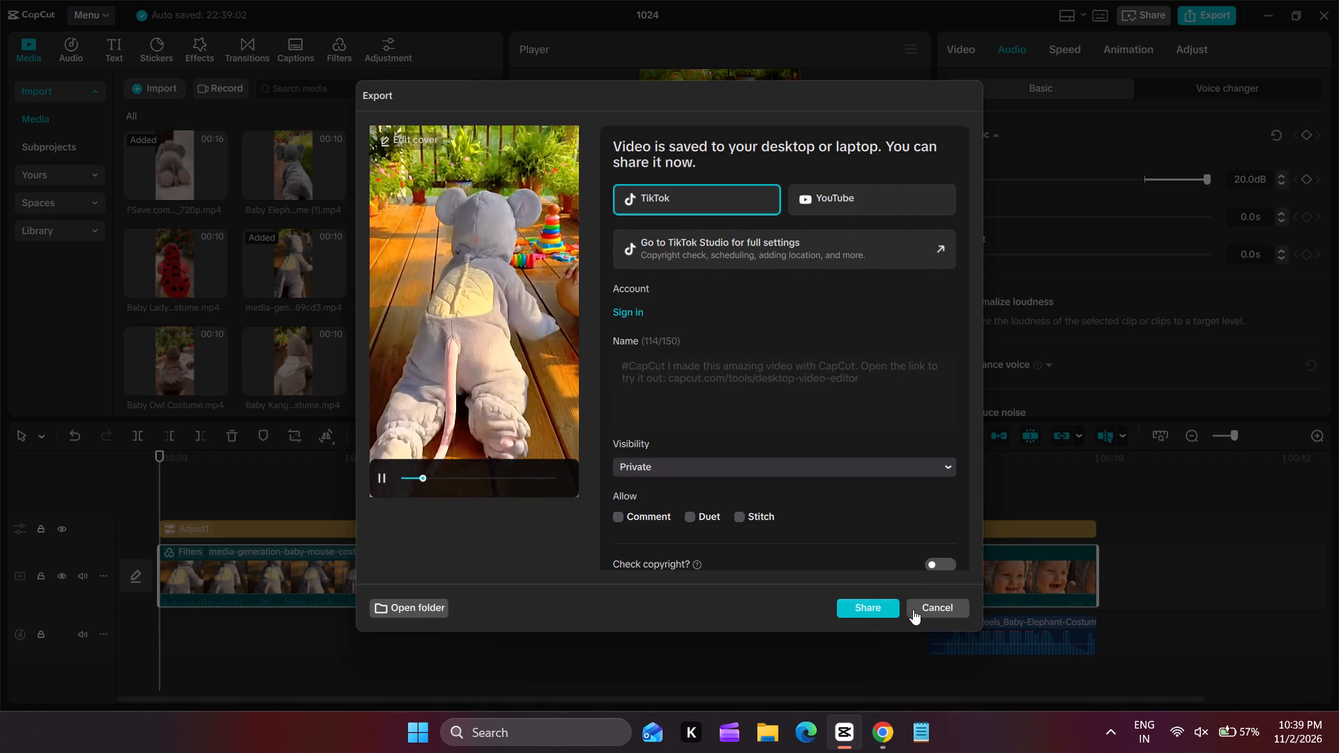
left_click(927, 609)
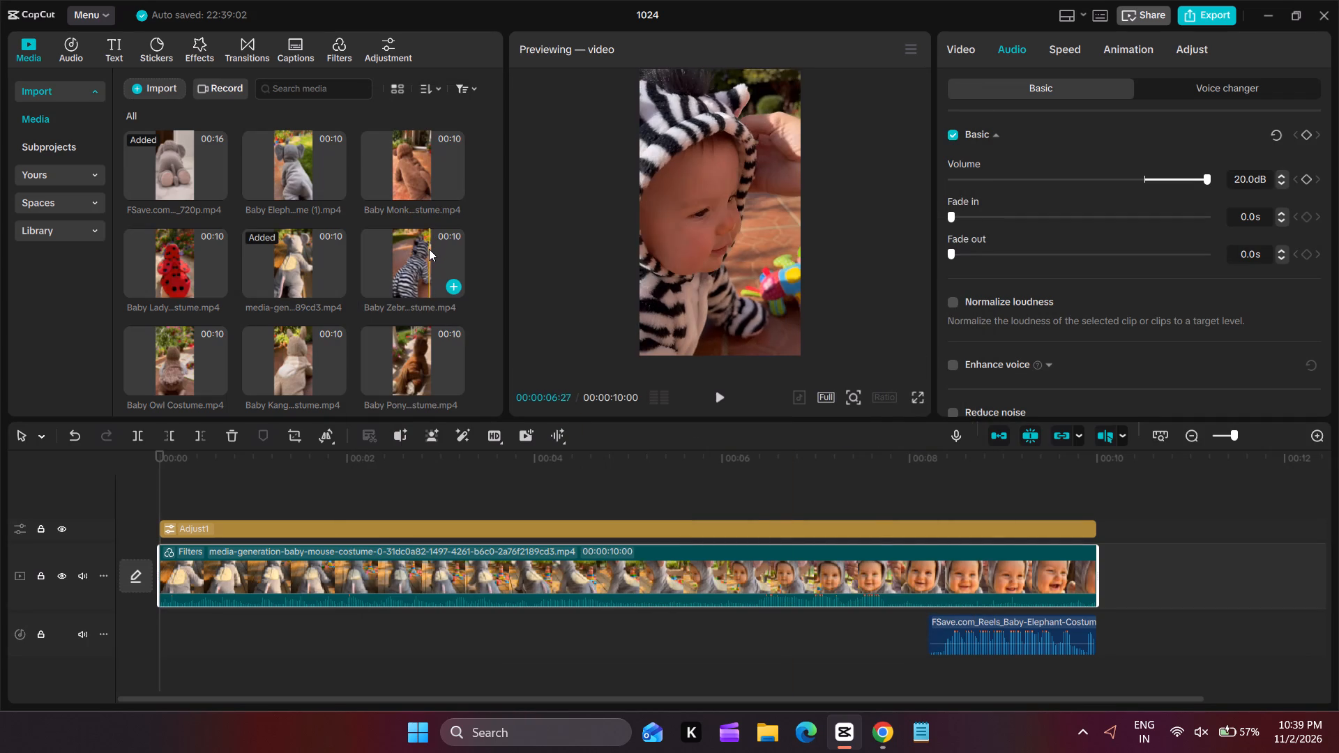
Replace the baby mouse timeline clip with the Baby Zebra Costume video, keeping the original video effect.
left_click_drag(429, 249, 479, 438)
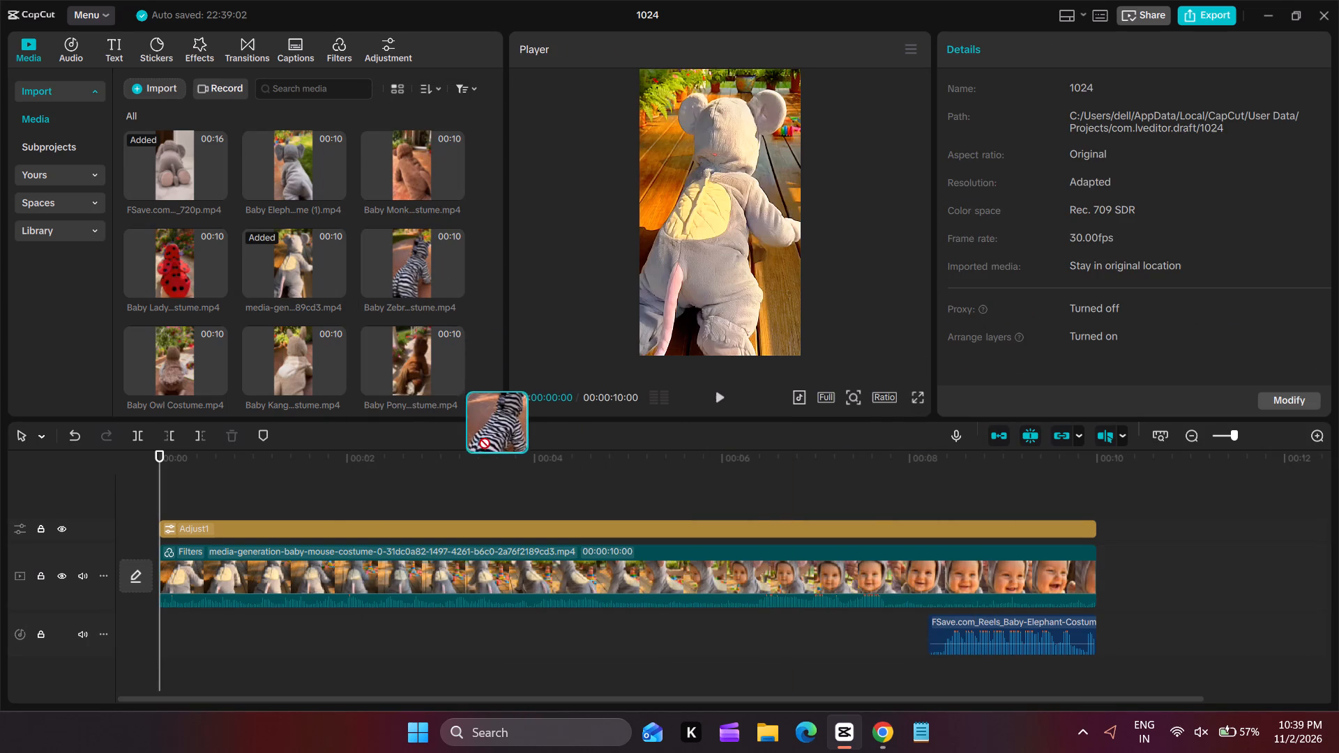
left_click_drag(479, 438, 476, 561)
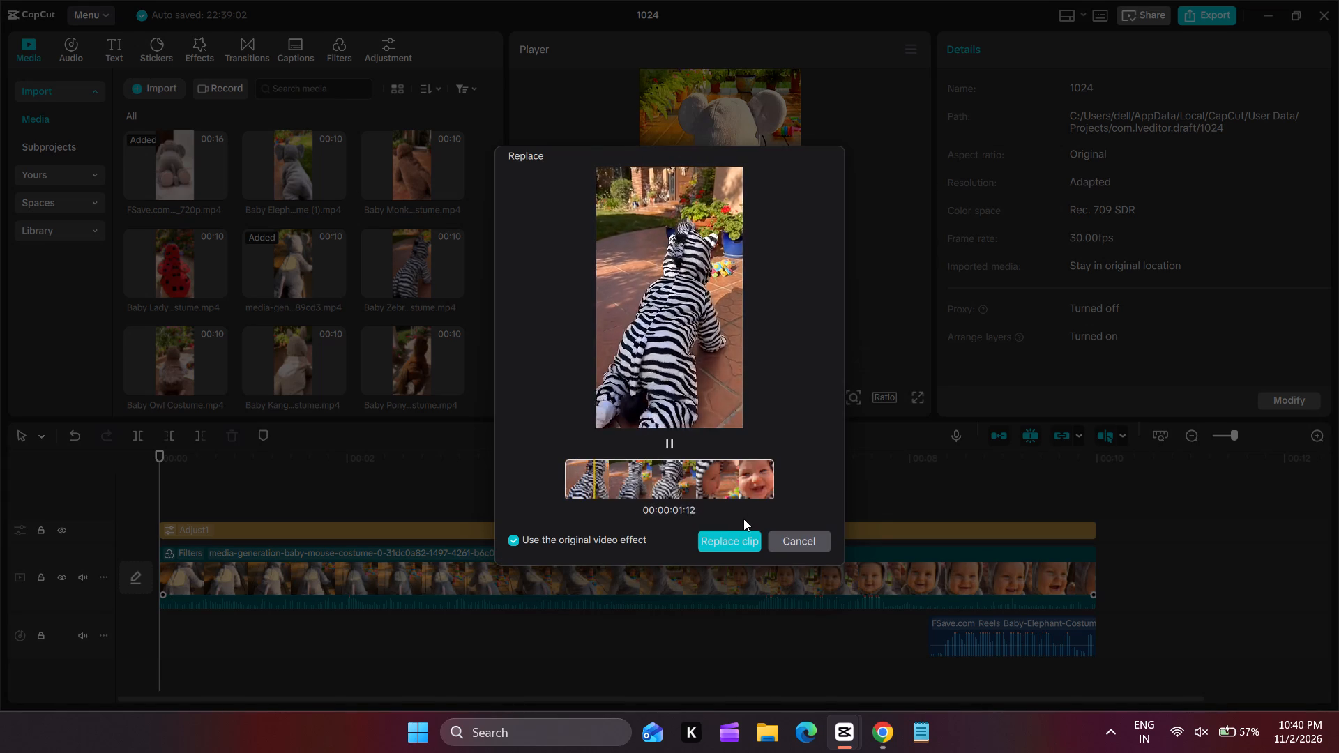
left_click(739, 538)
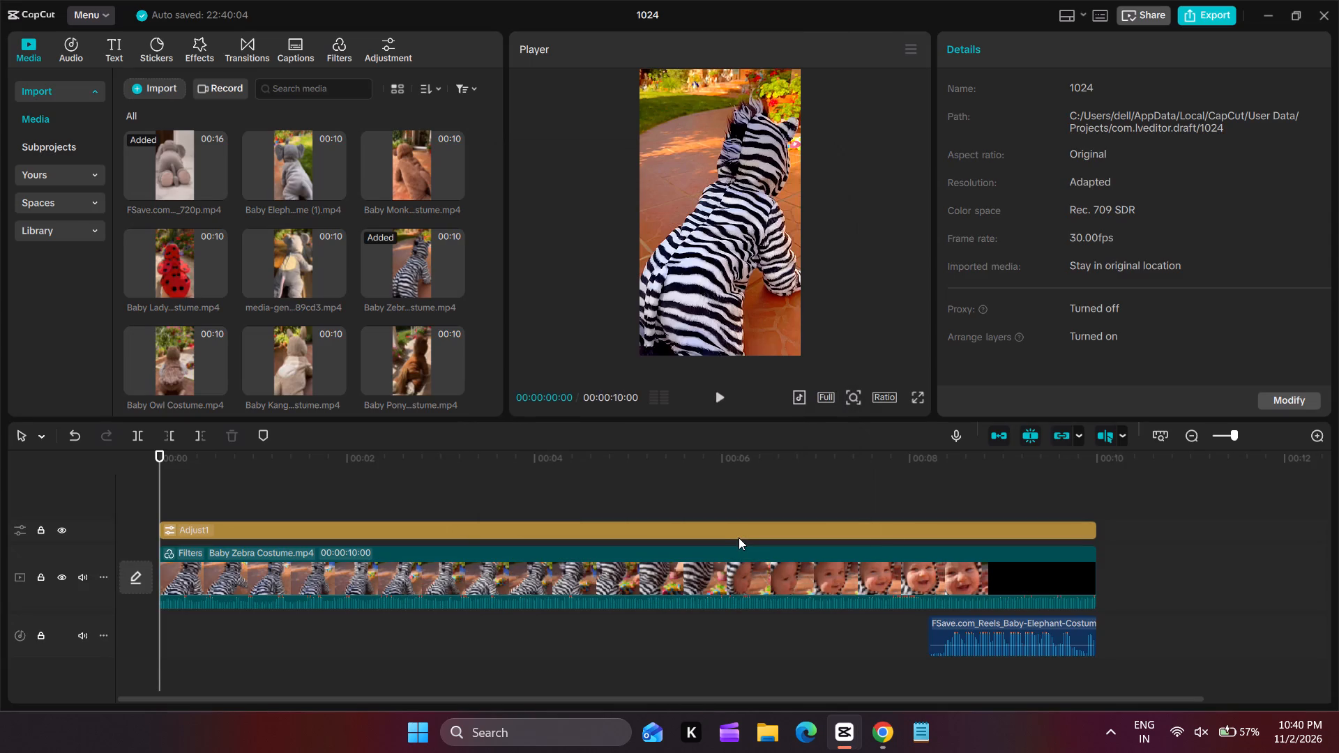
Export the Baby Zebra Costume video as DREAM 29 at 60fps, closing the export window when it is done.
left_click(1197, 17)
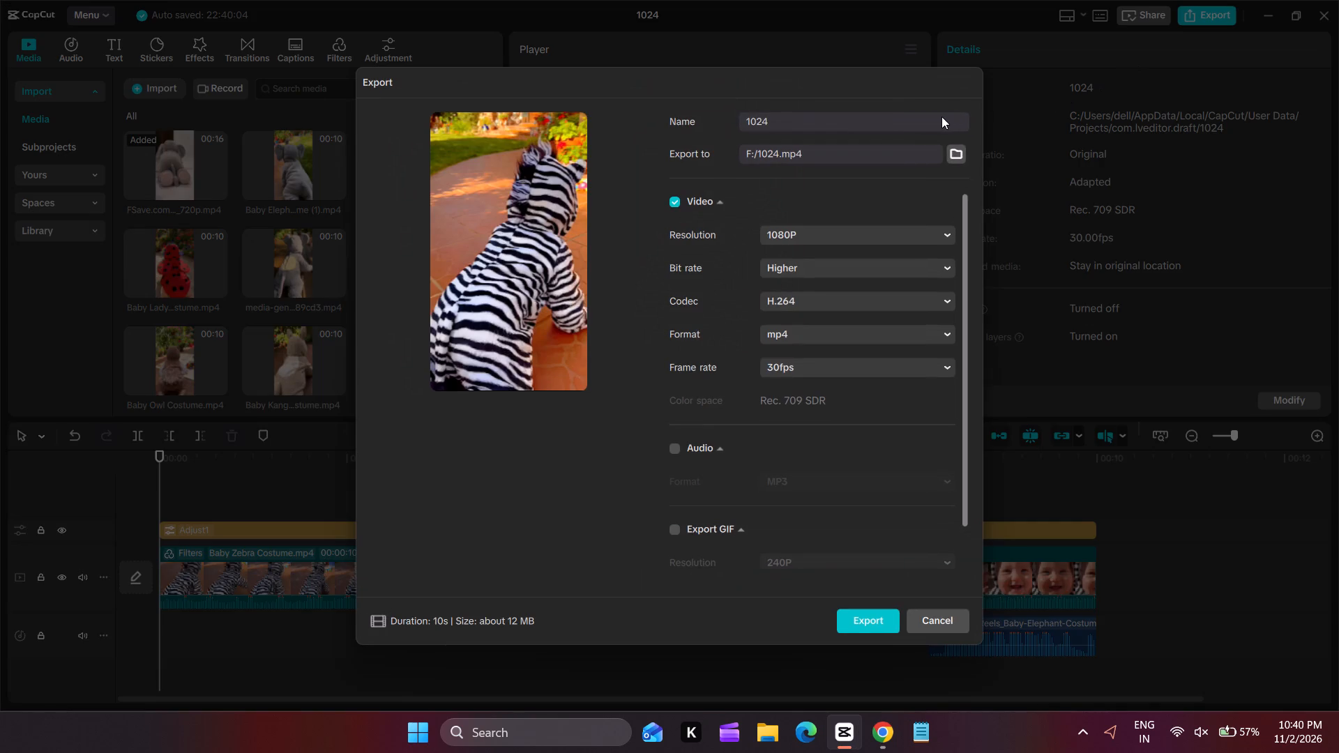
triple_click(941, 116)
key("ctrl+v")
type("29")
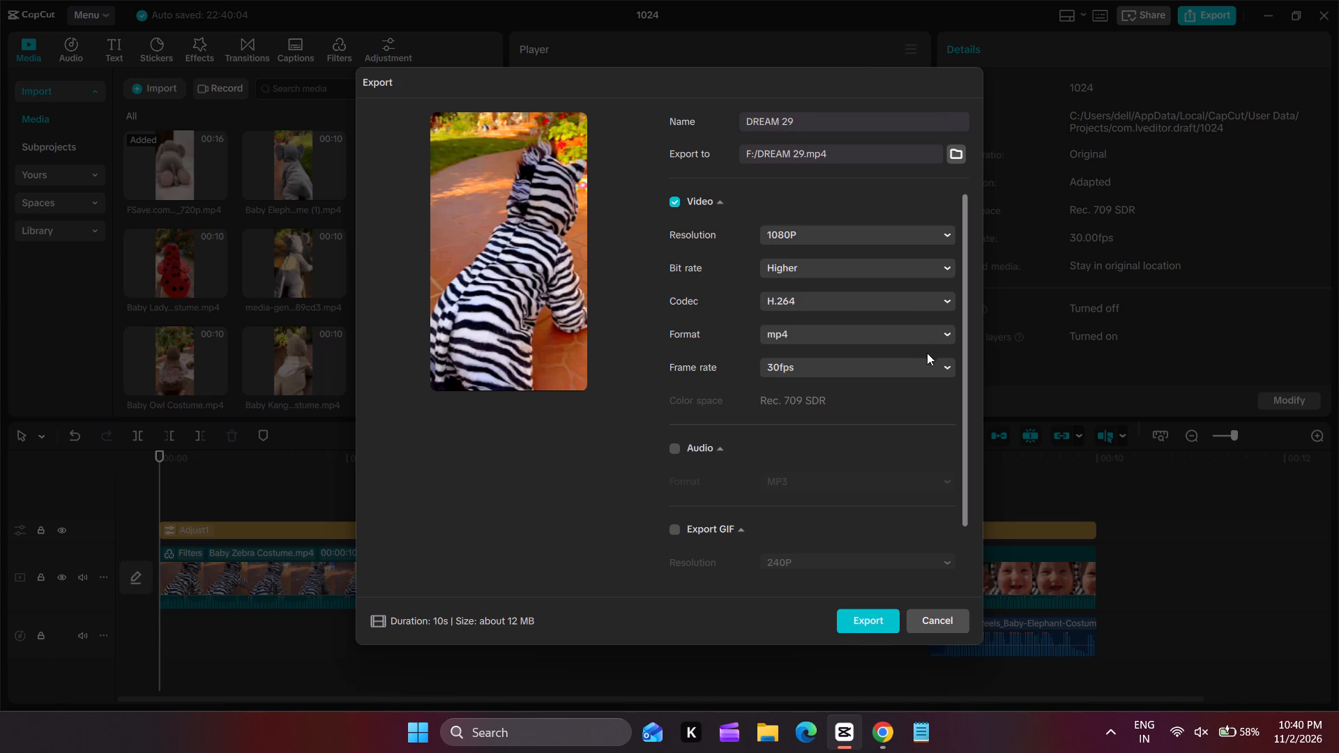
left_click(932, 368)
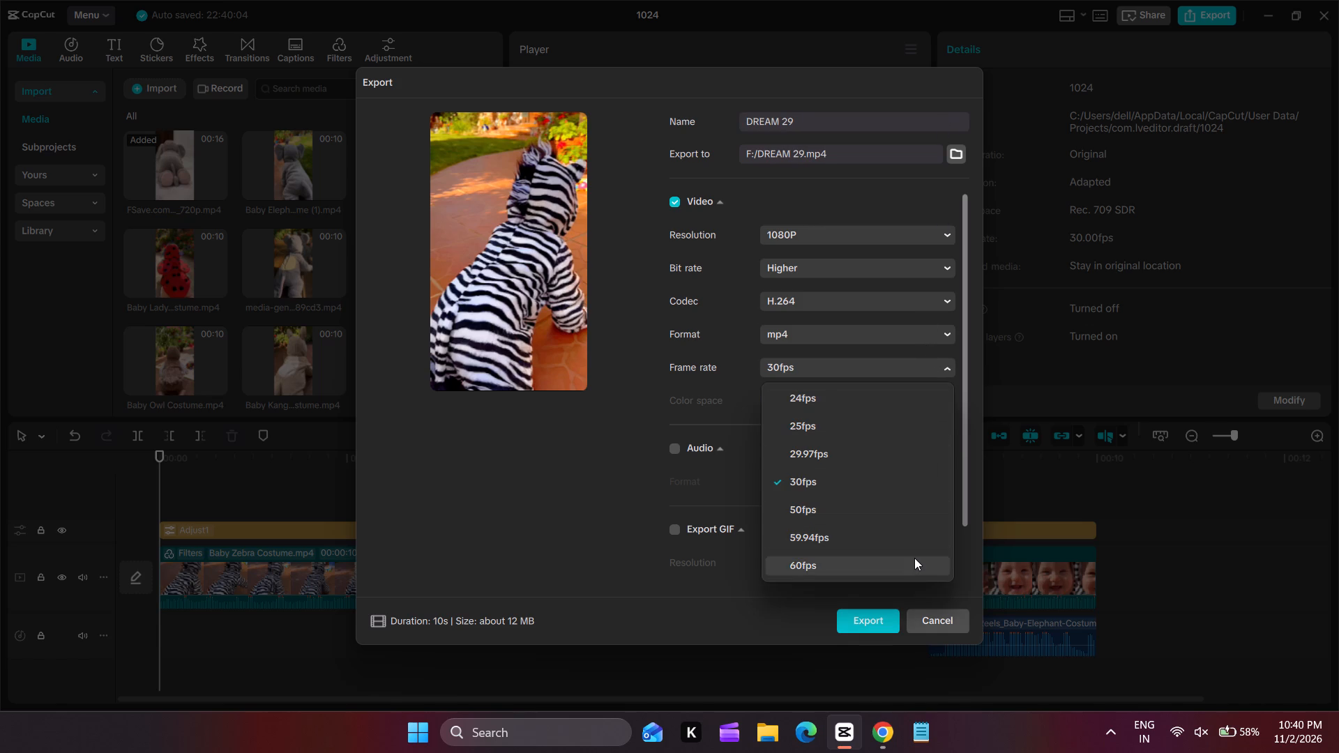
left_click(914, 558)
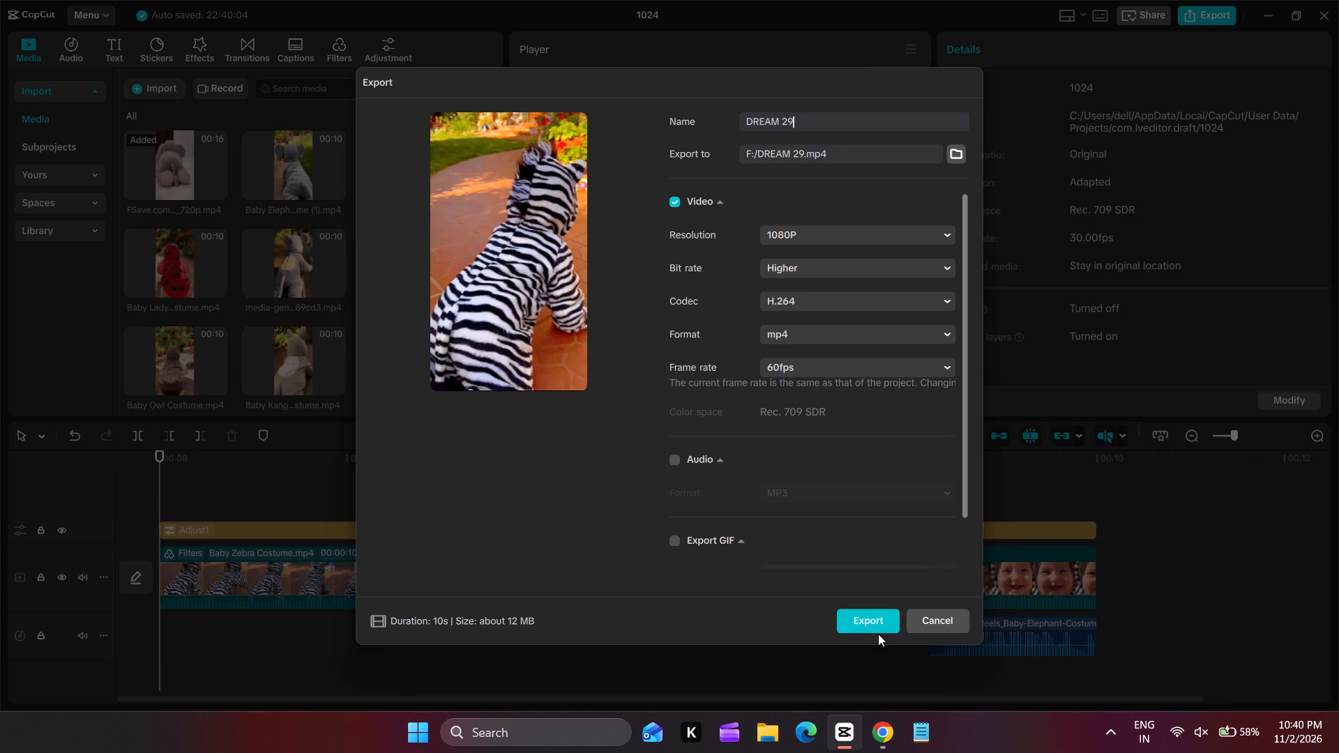
left_click(880, 621)
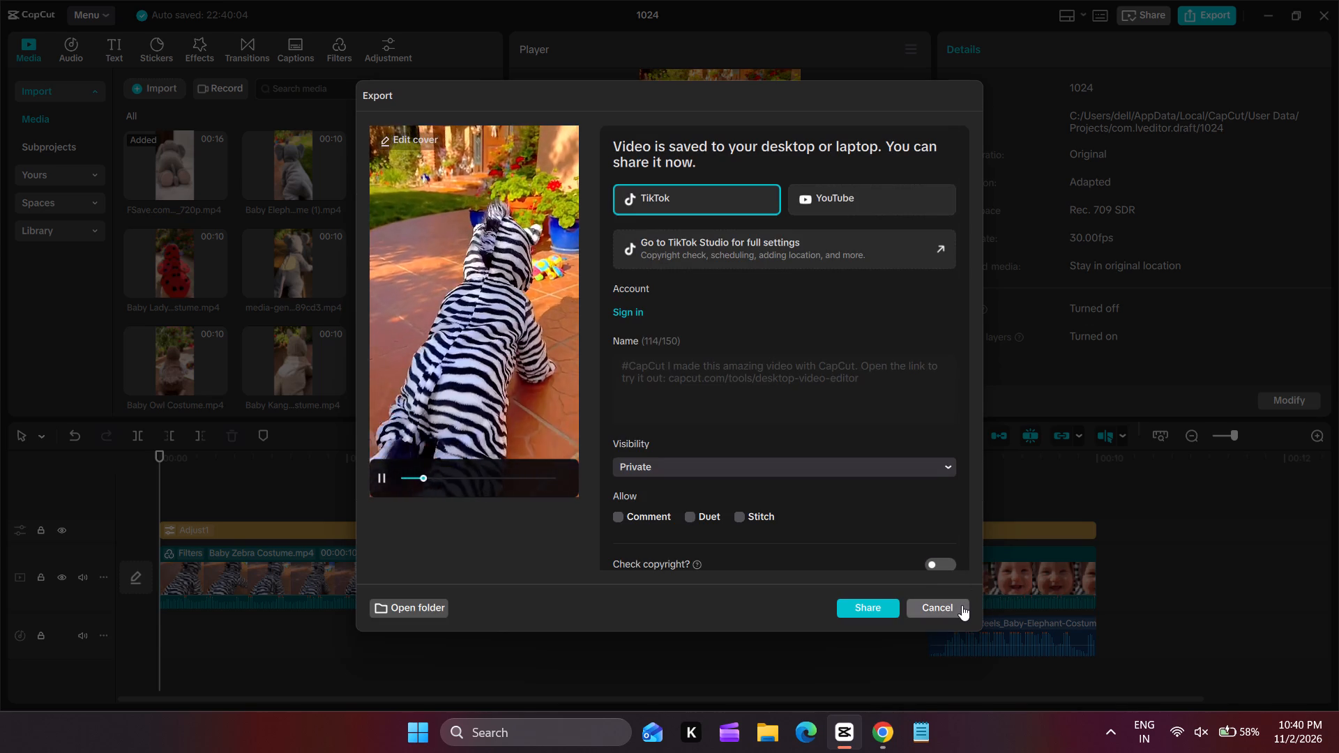
left_click(962, 605)
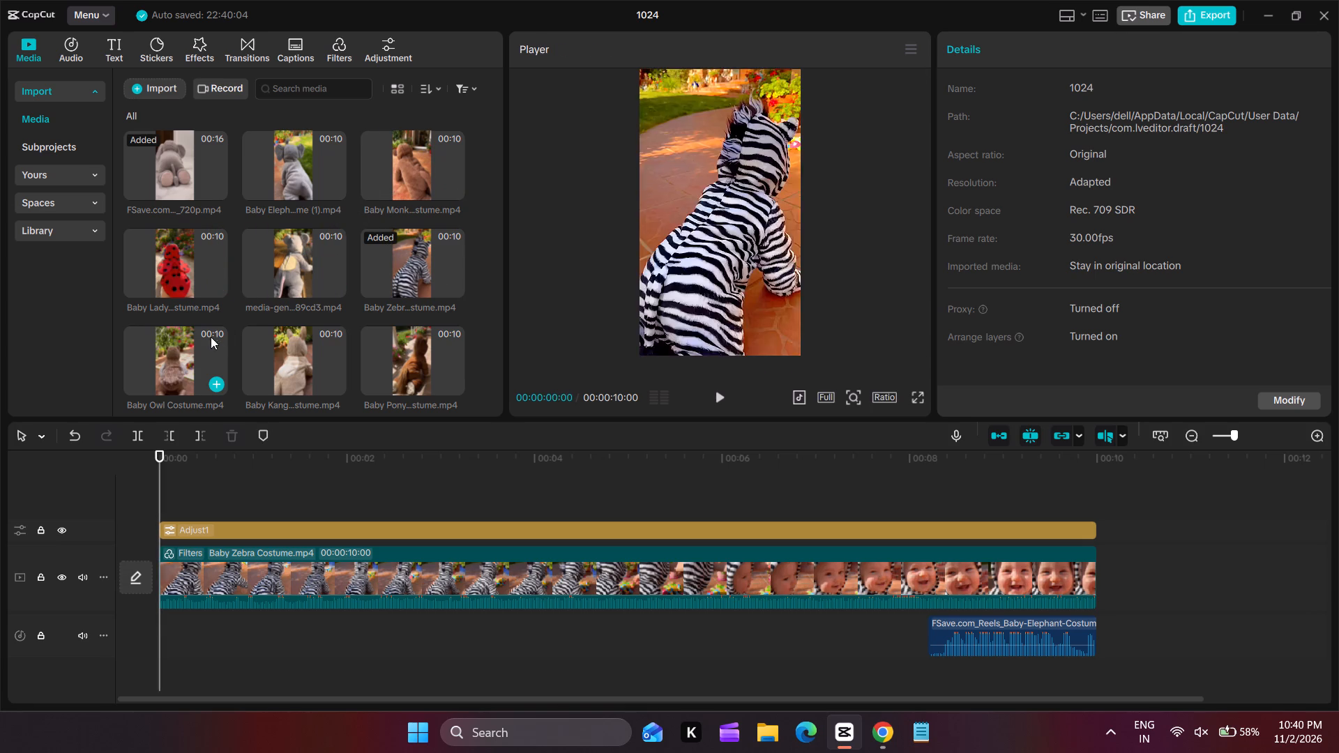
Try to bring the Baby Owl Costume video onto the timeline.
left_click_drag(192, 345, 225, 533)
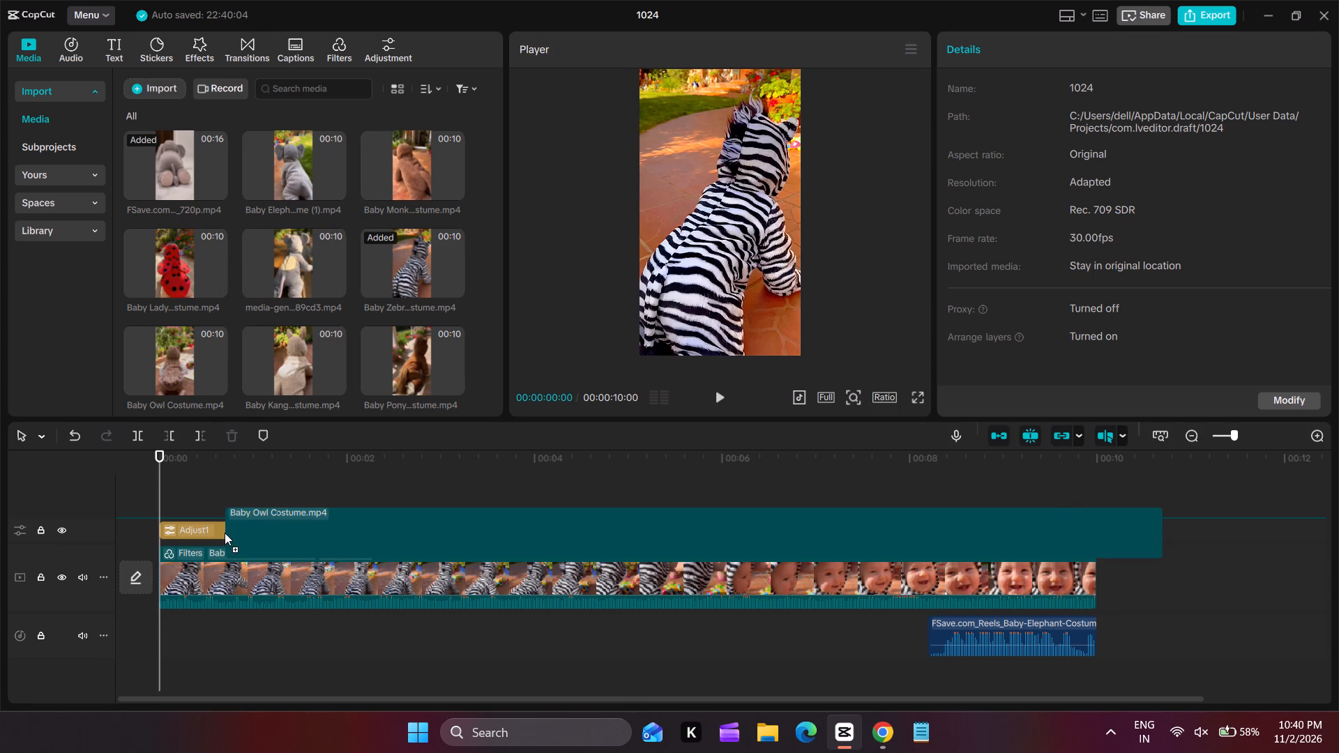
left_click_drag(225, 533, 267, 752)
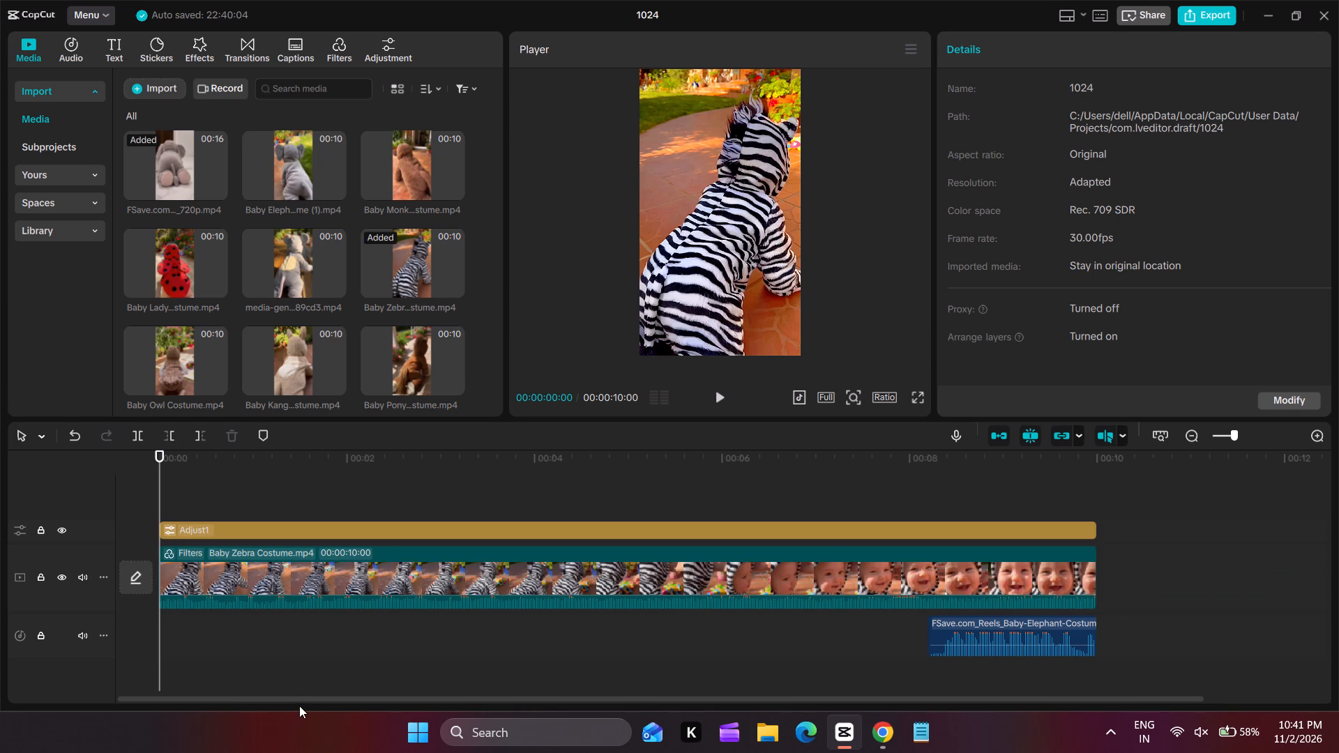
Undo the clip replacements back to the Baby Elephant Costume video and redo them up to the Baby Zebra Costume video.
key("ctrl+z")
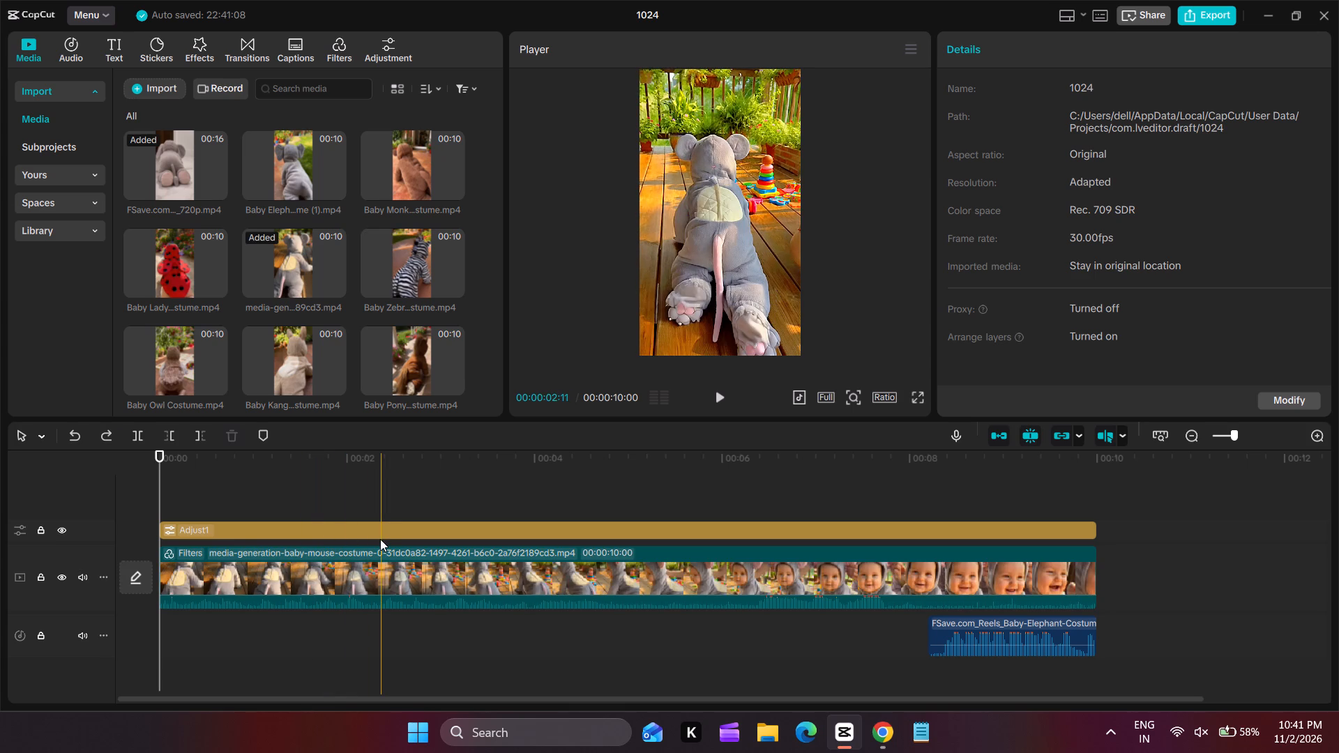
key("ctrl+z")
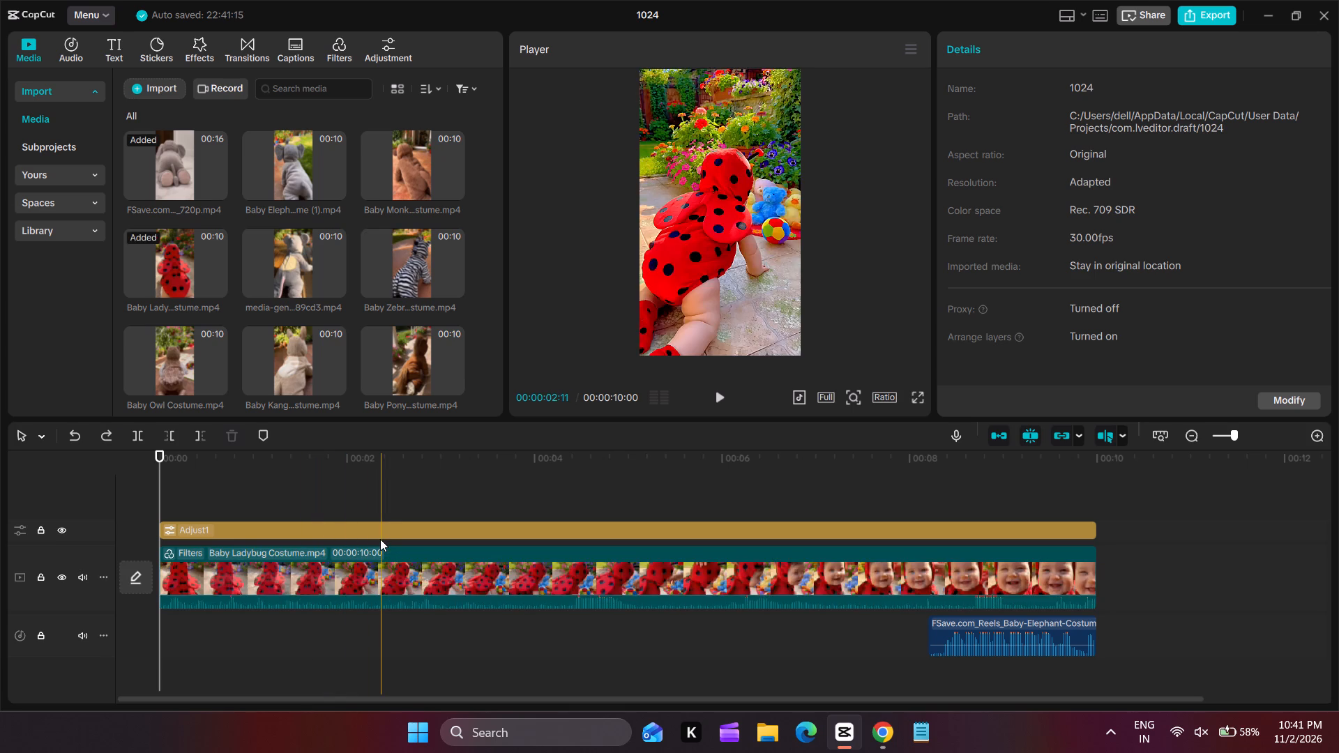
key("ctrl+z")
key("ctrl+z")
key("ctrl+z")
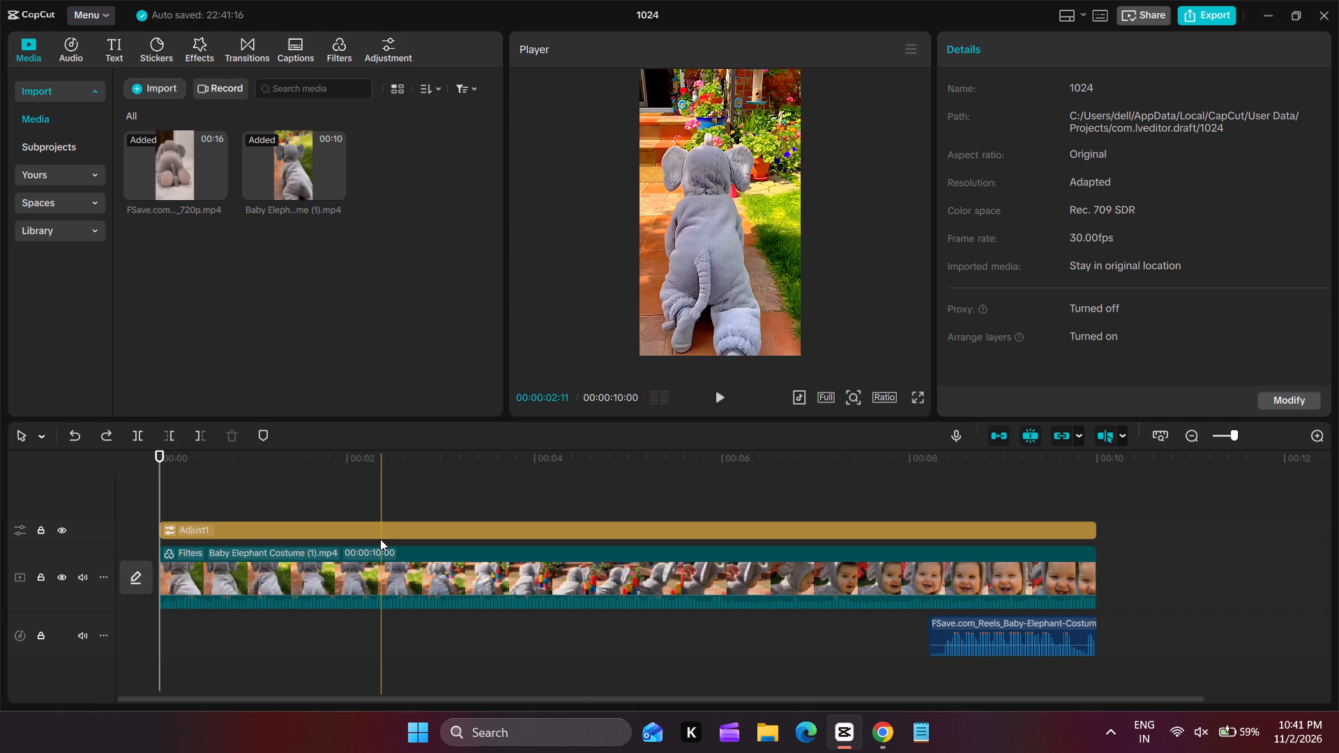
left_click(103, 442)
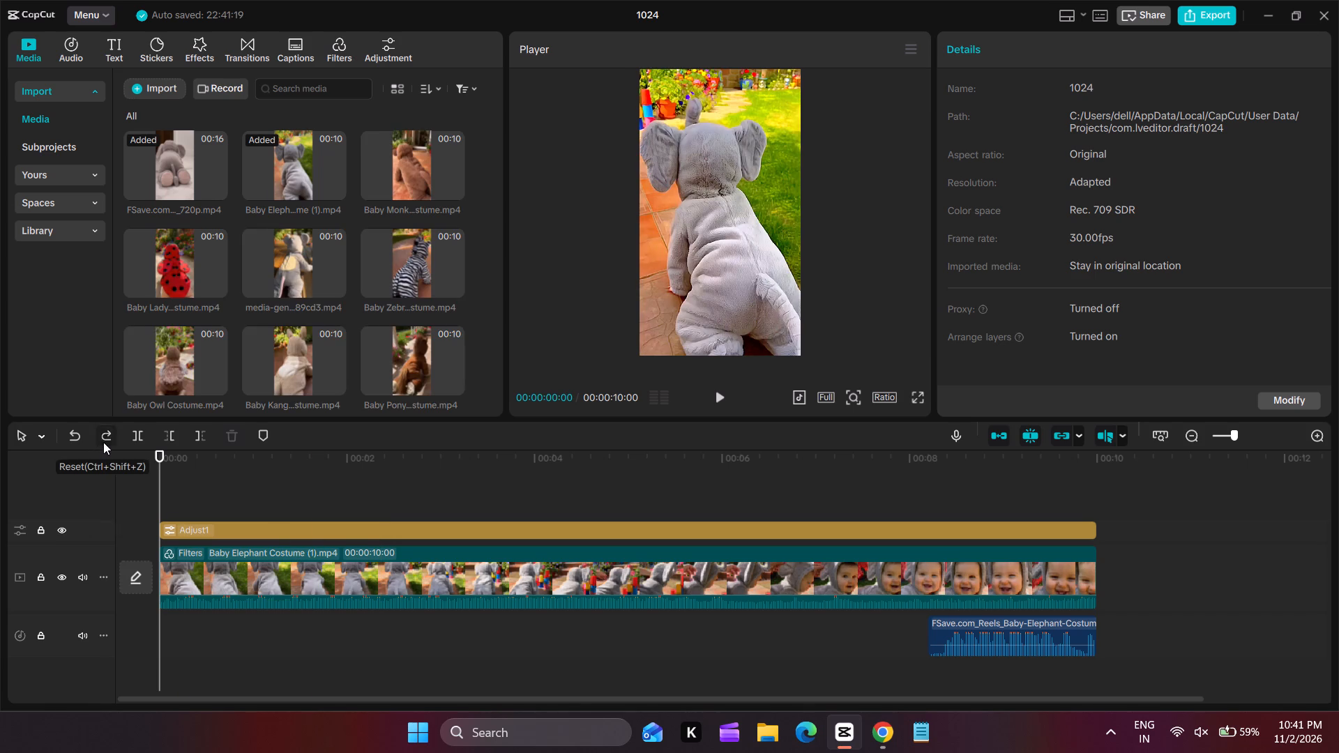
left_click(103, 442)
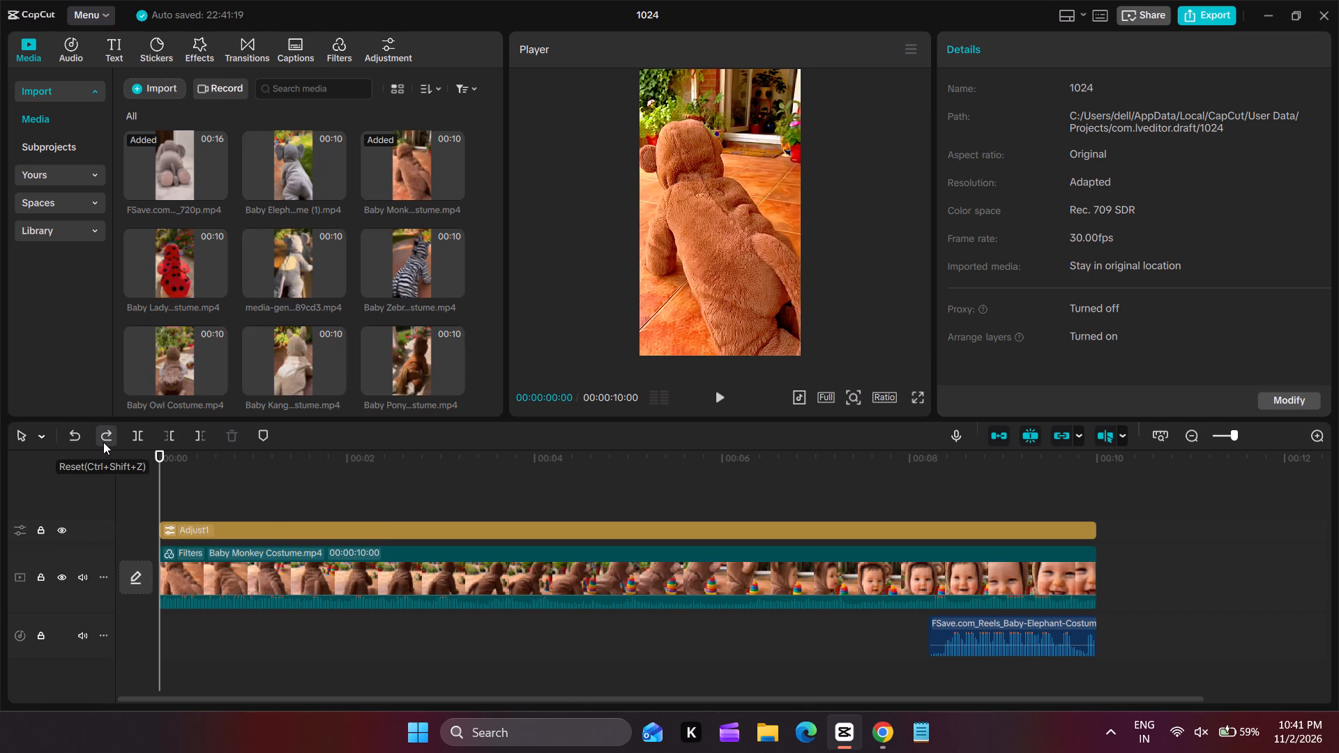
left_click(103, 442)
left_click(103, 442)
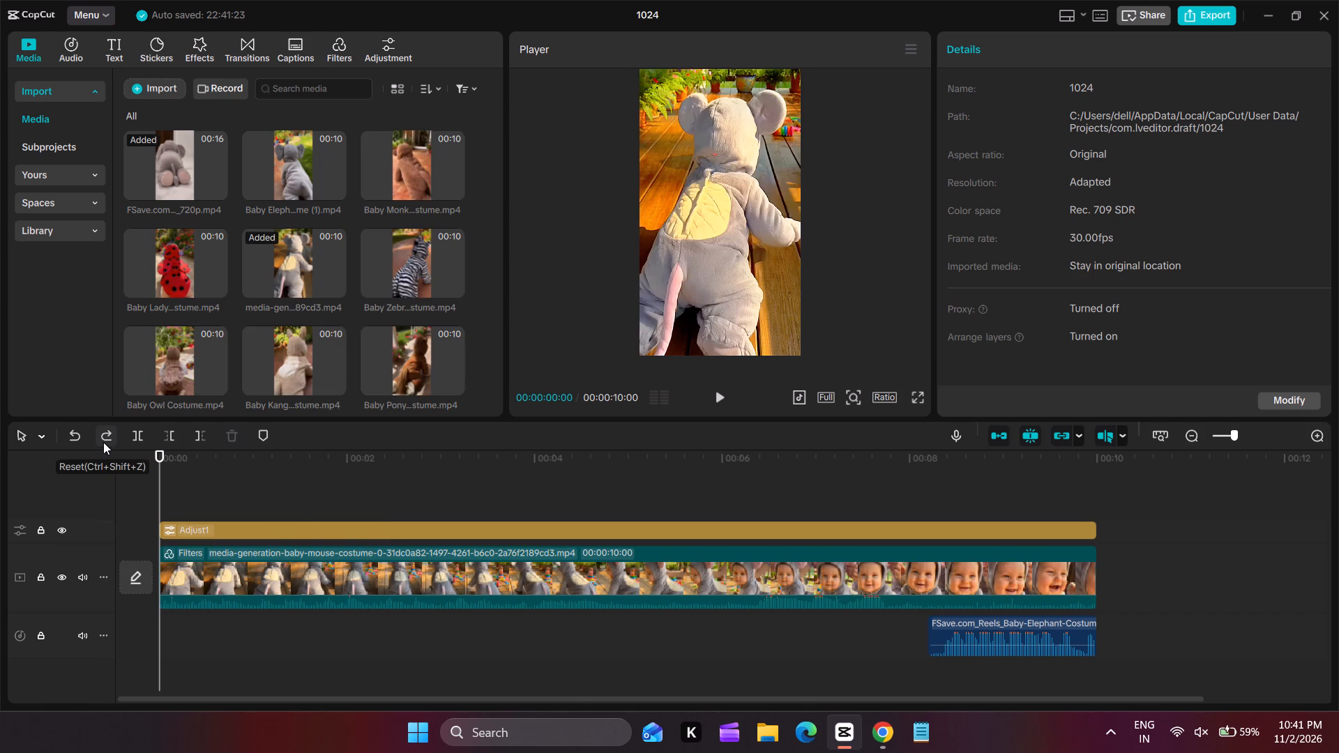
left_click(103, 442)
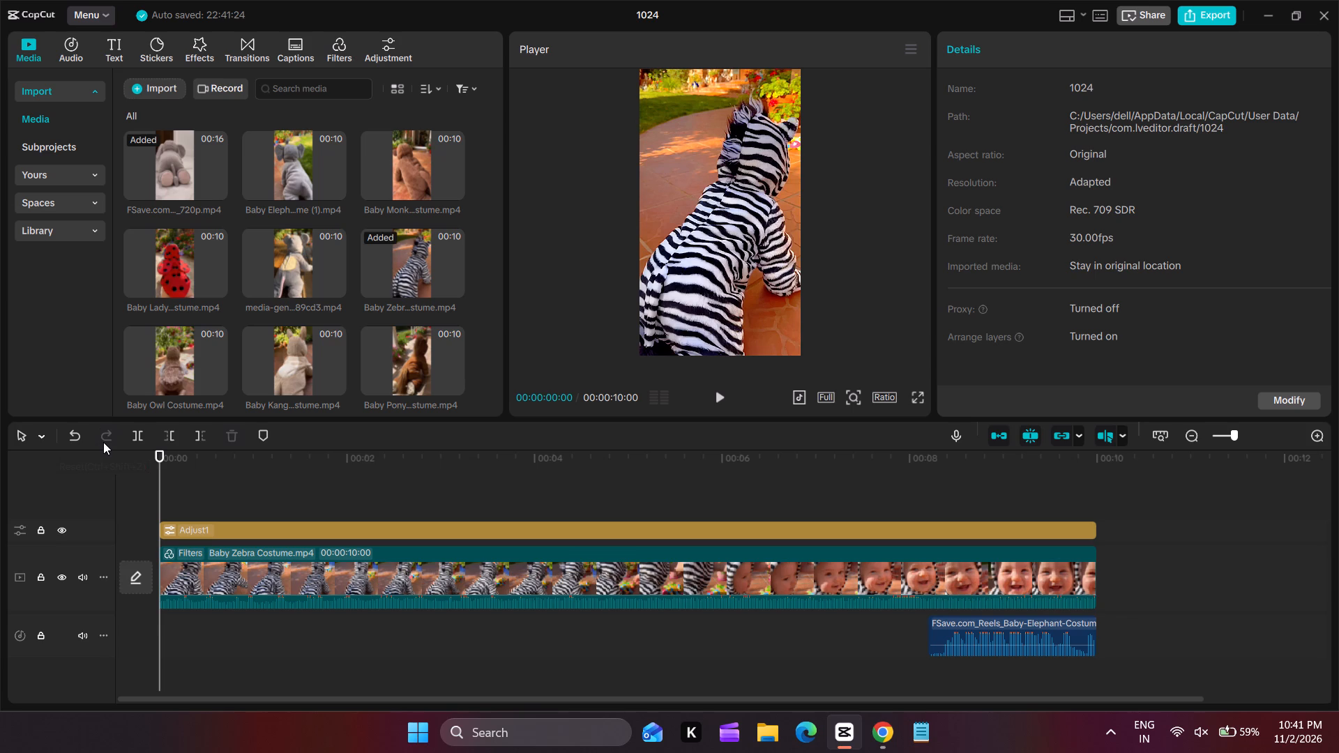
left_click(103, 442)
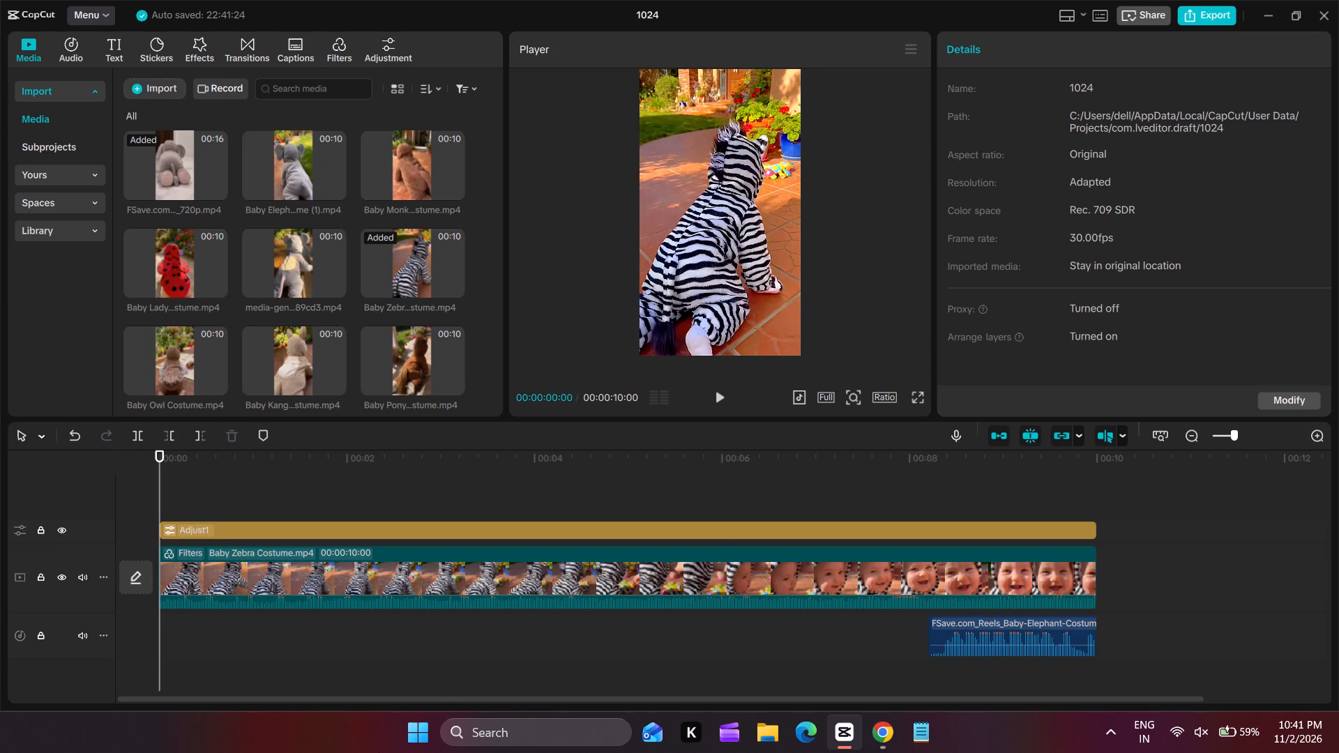
Switch to File Explorer, search New Volume (F:) for DREAM, and examine all the exported videos before closing the window.
left_click(762, 735)
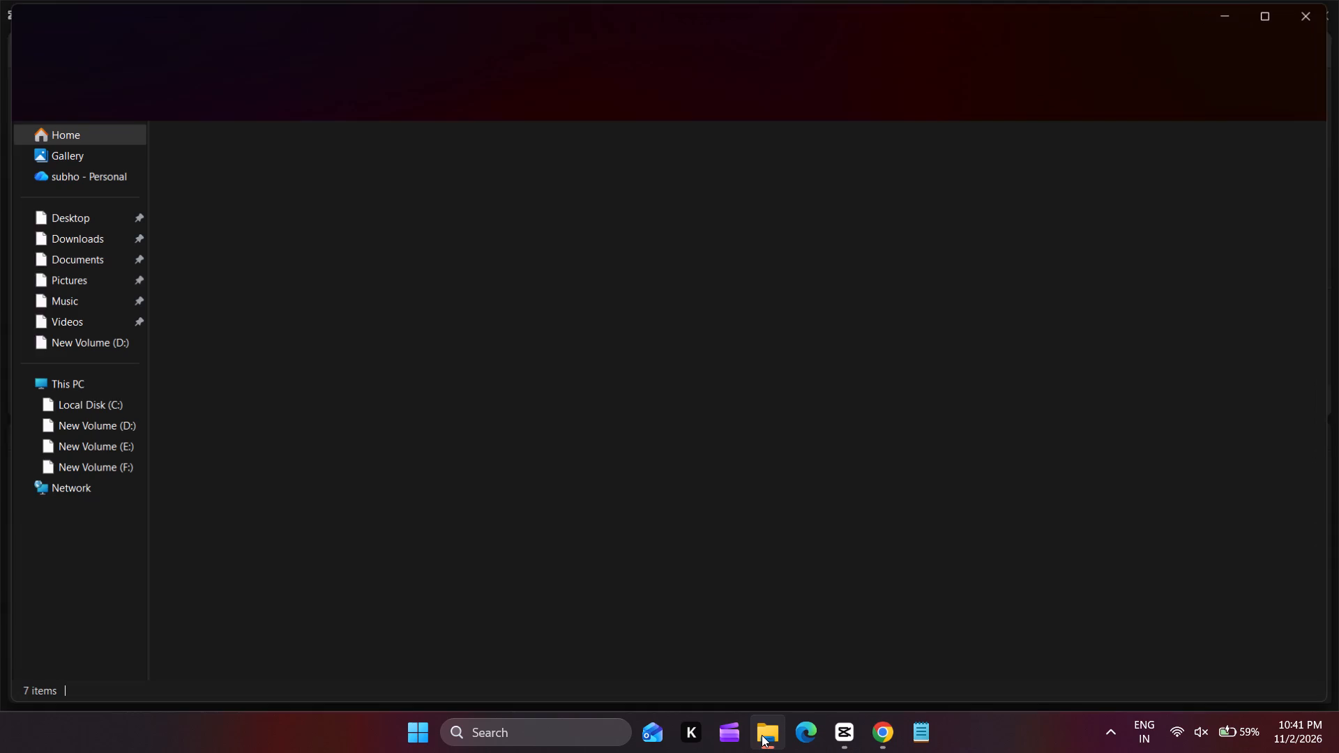
left_click(123, 468)
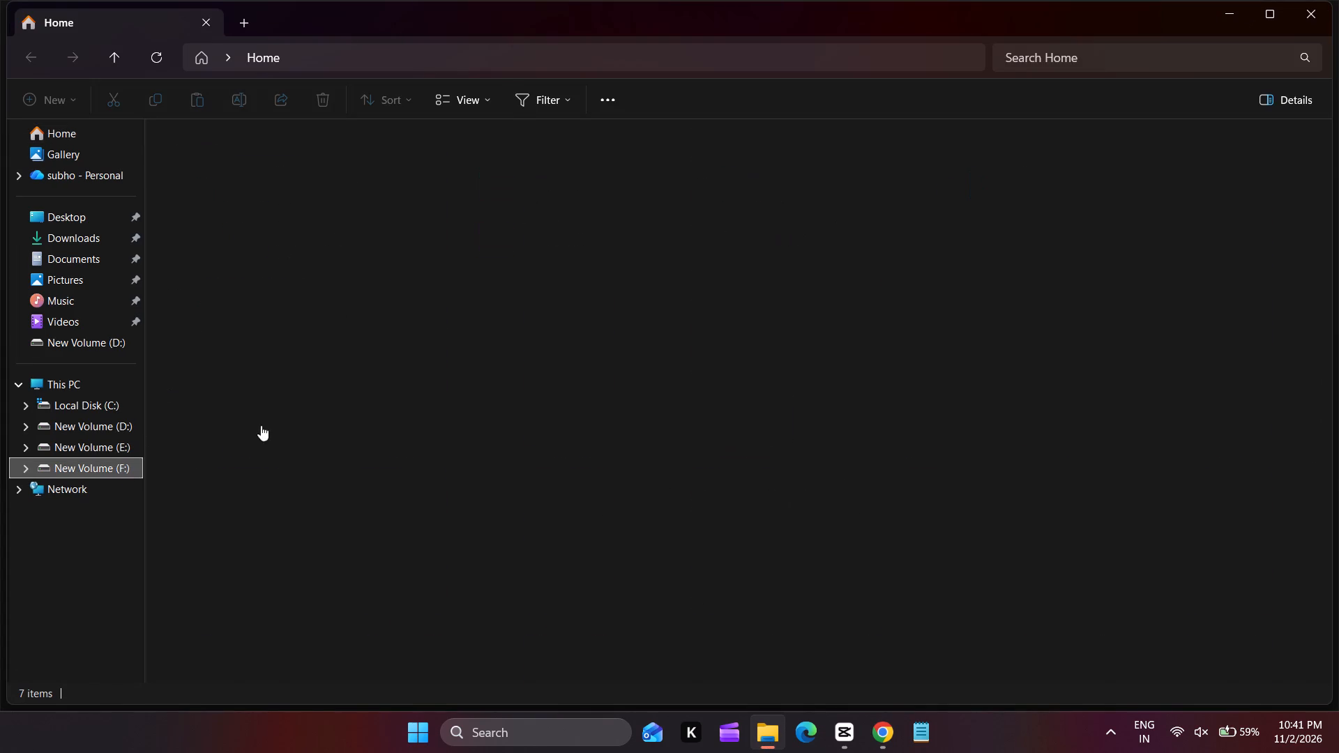
double_click(1031, 68)
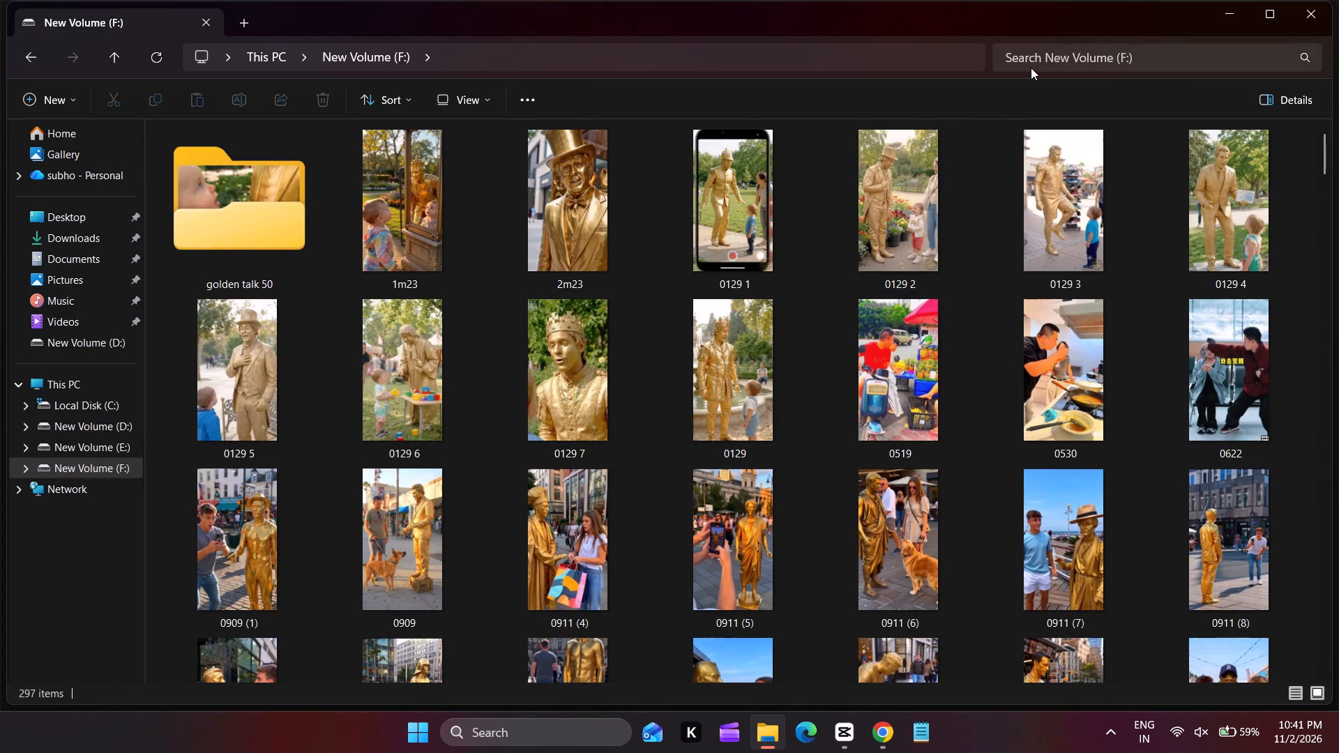
key("ctrl+v")
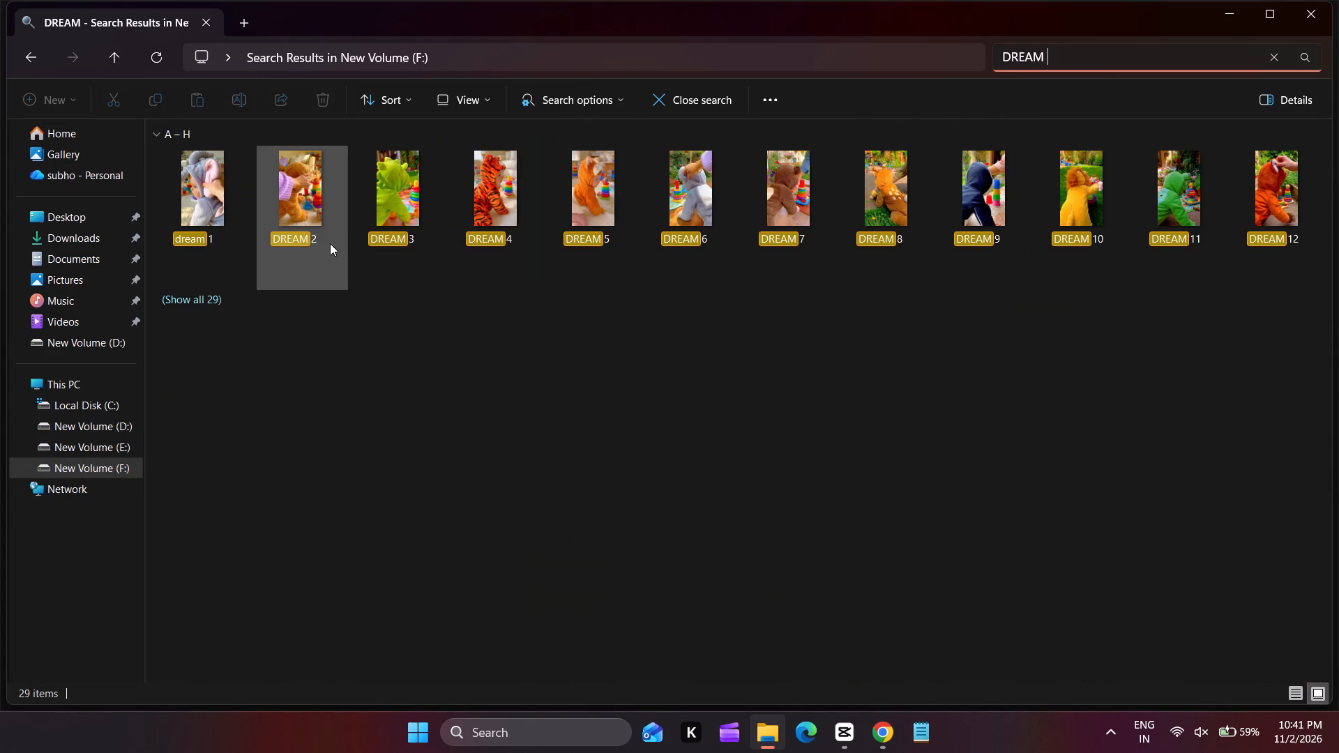
left_click(205, 299)
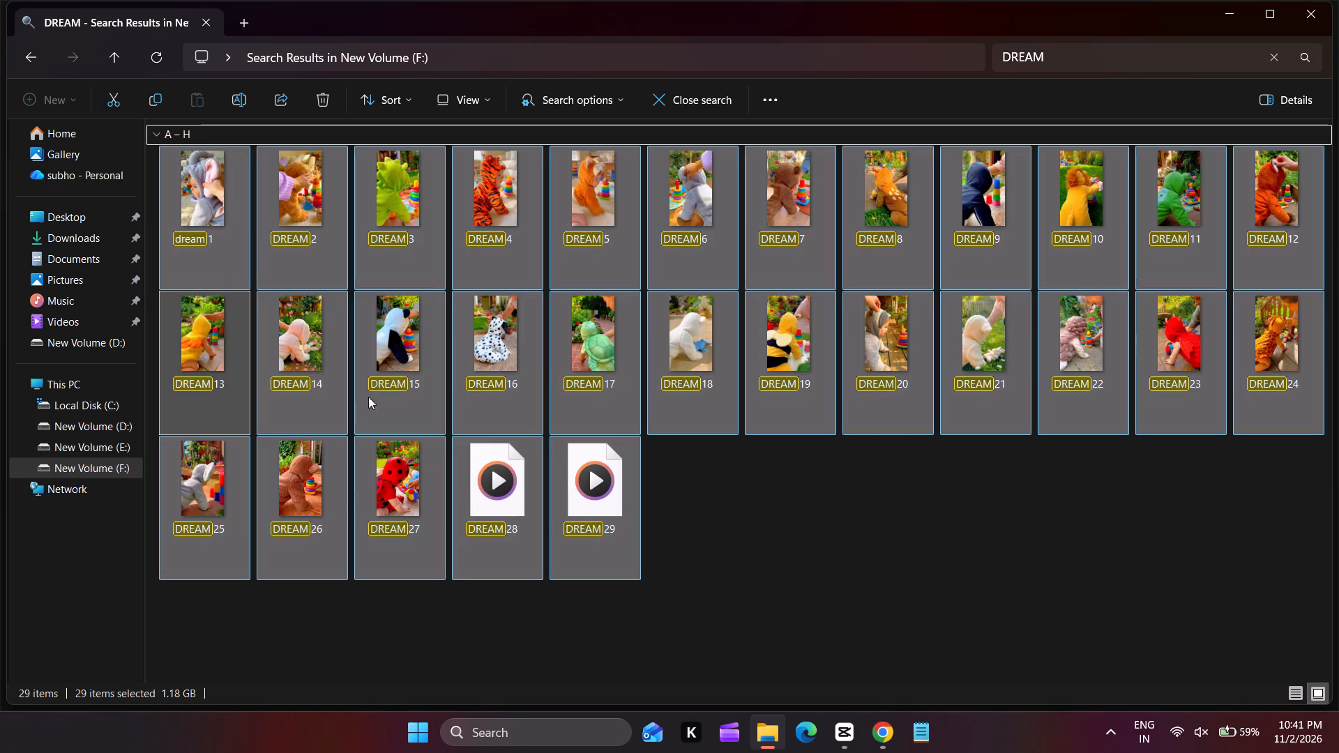
left_click(775, 528)
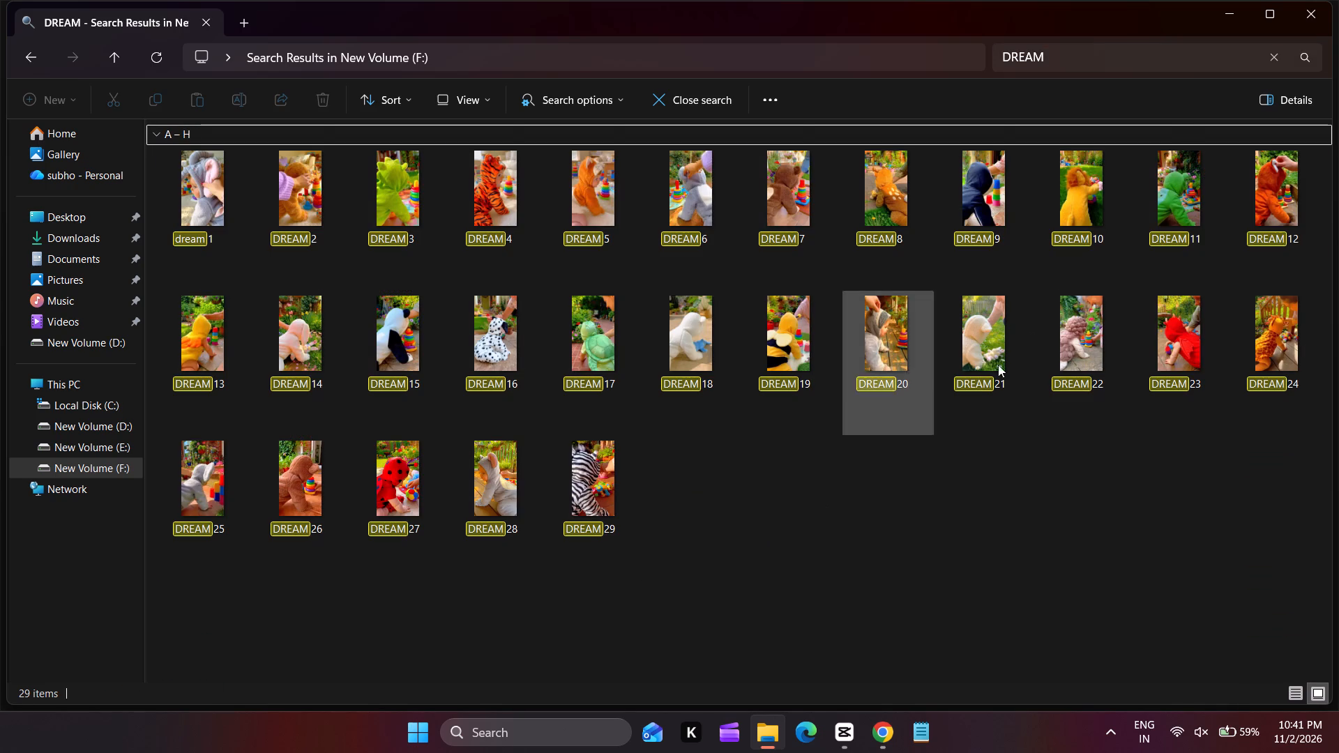
left_click(1305, 21)
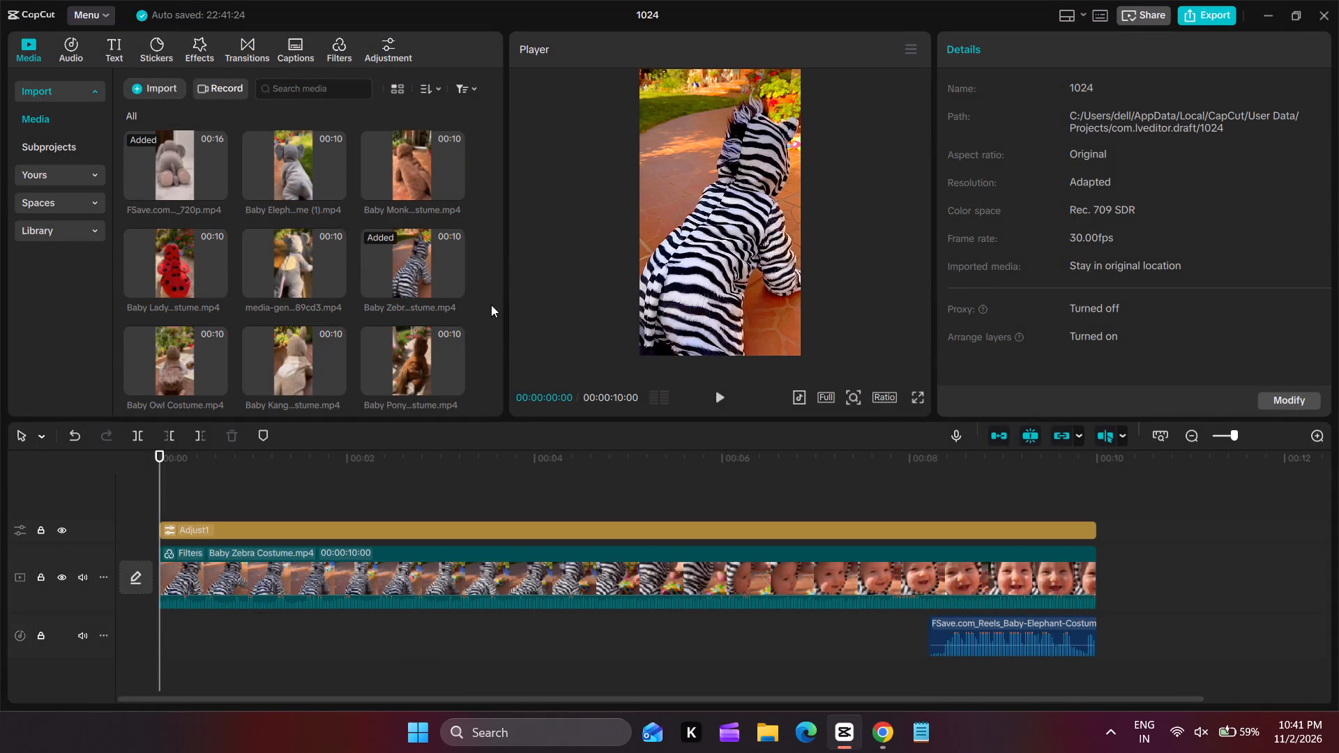
Replace the Baby Zebra timeline clip with the Baby Owl Costume video, keeping the original video effect.
left_click(162, 355)
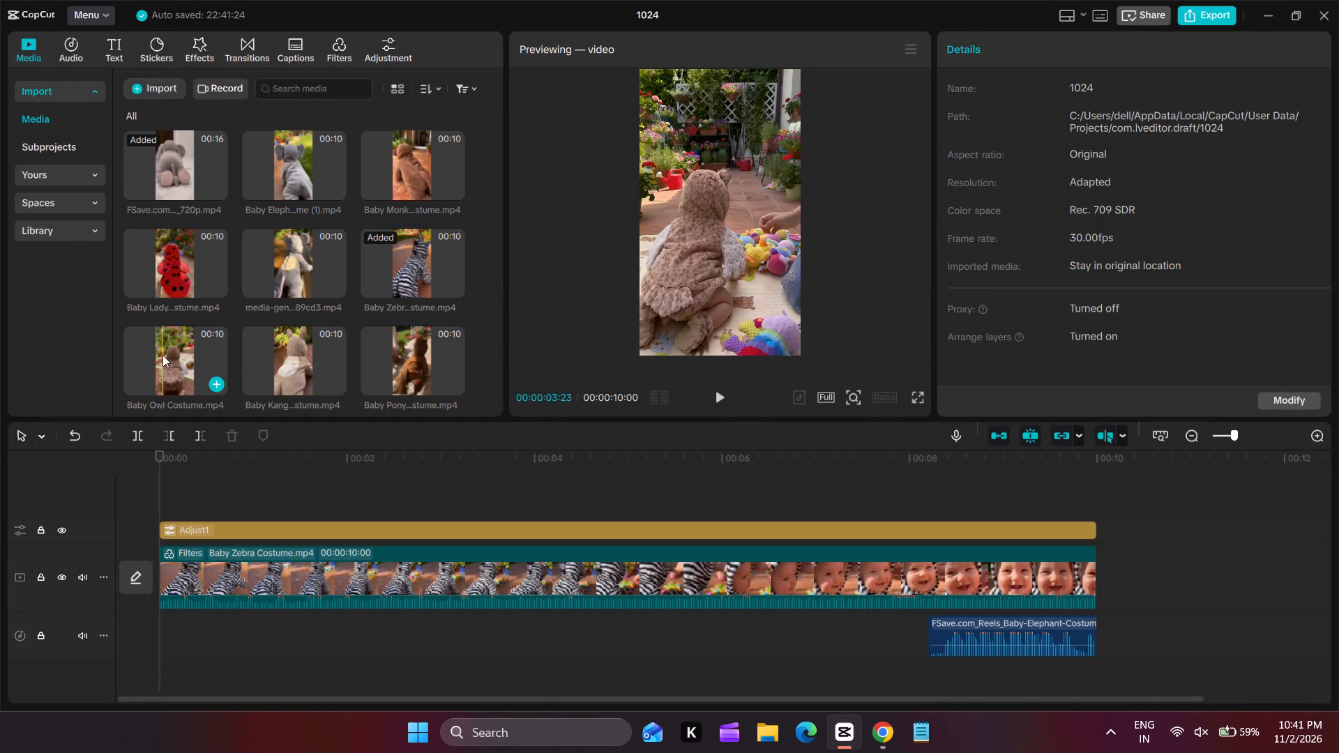
left_click(162, 355)
left_click_drag(162, 355, 228, 505)
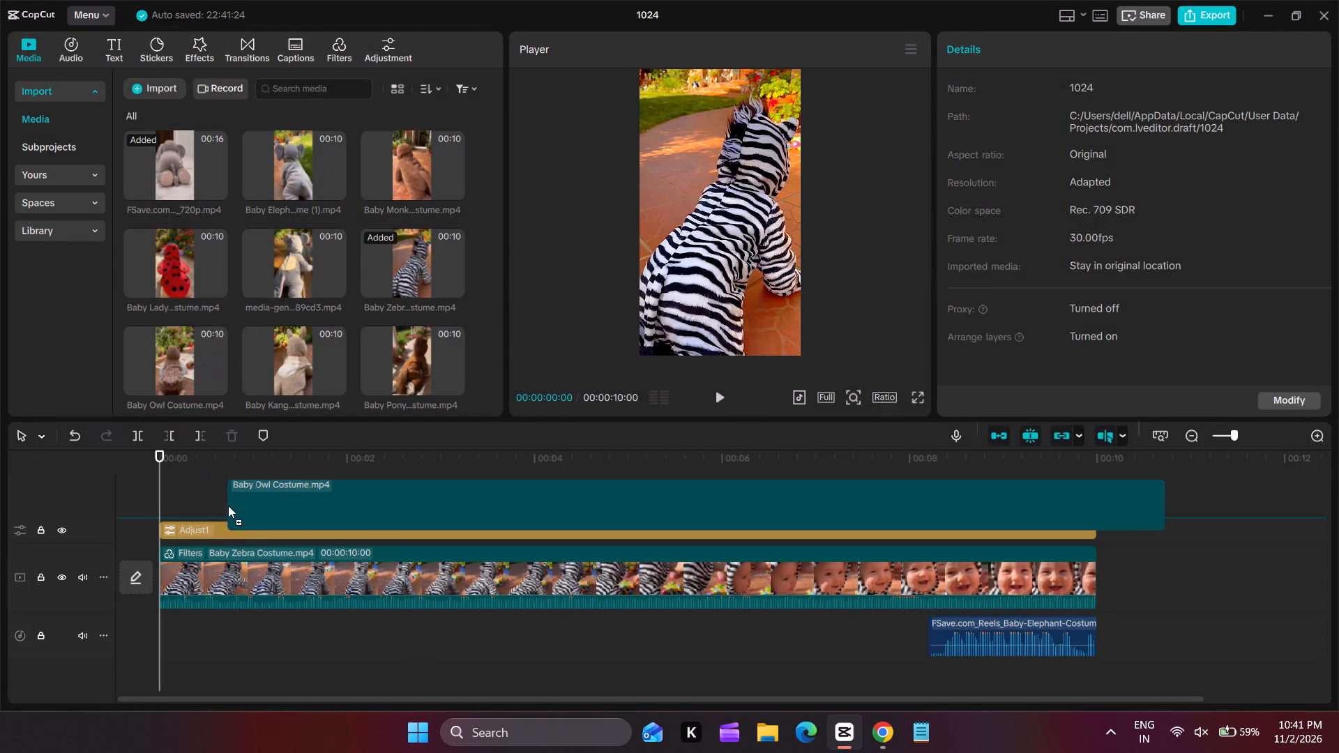
left_click_drag(228, 505, 240, 626)
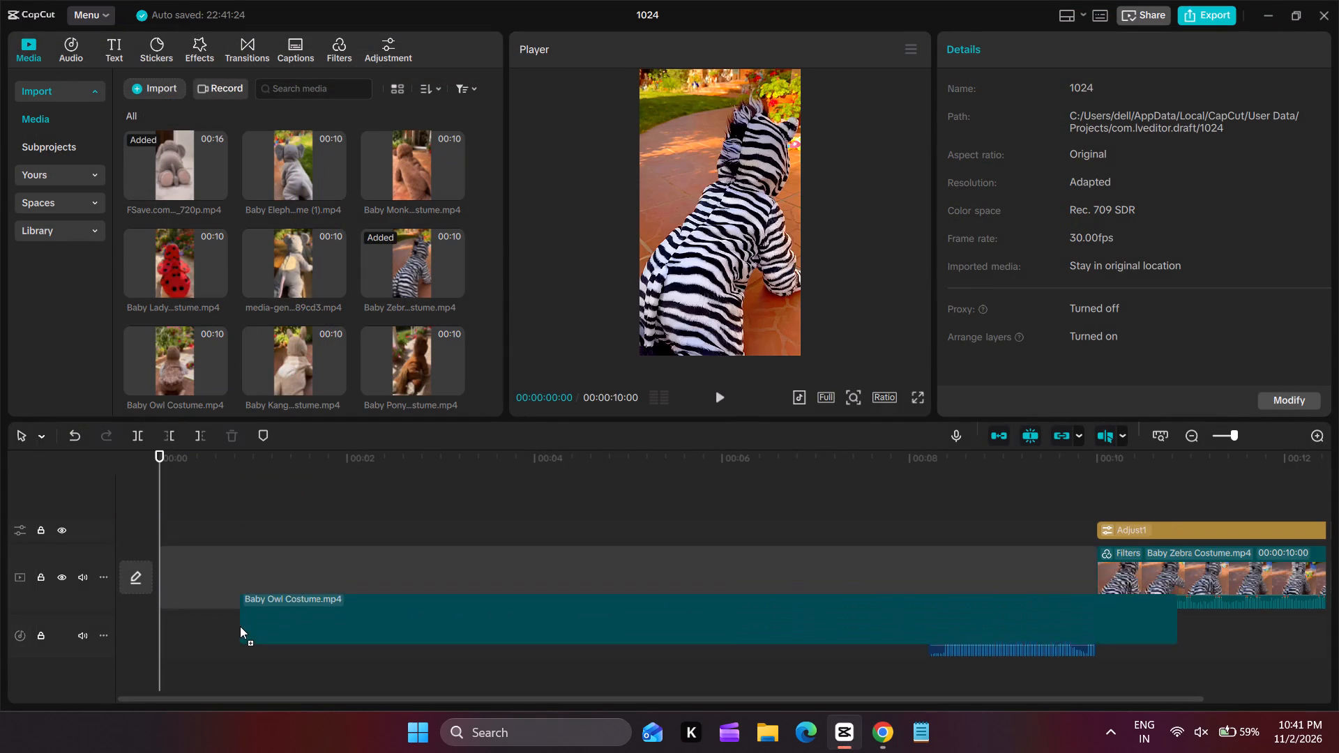
left_click_drag(240, 626, 317, 570)
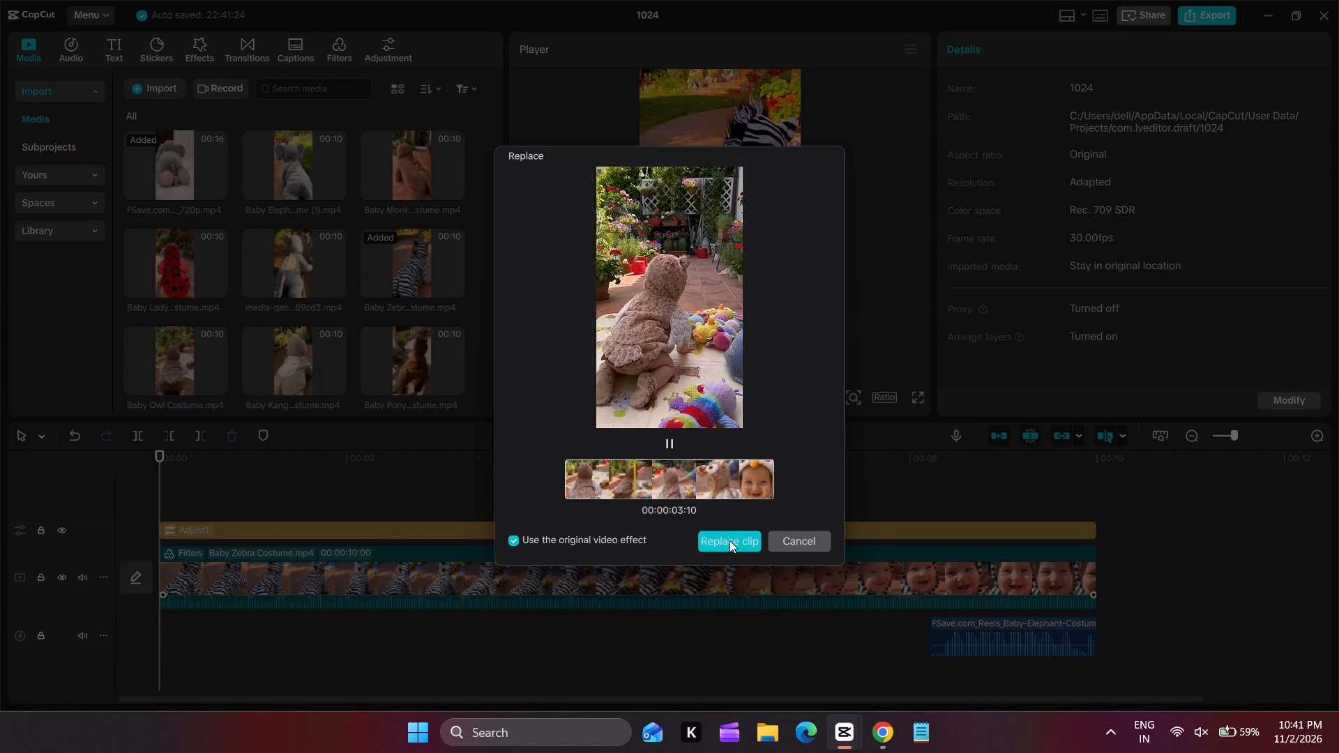
left_click(729, 540)
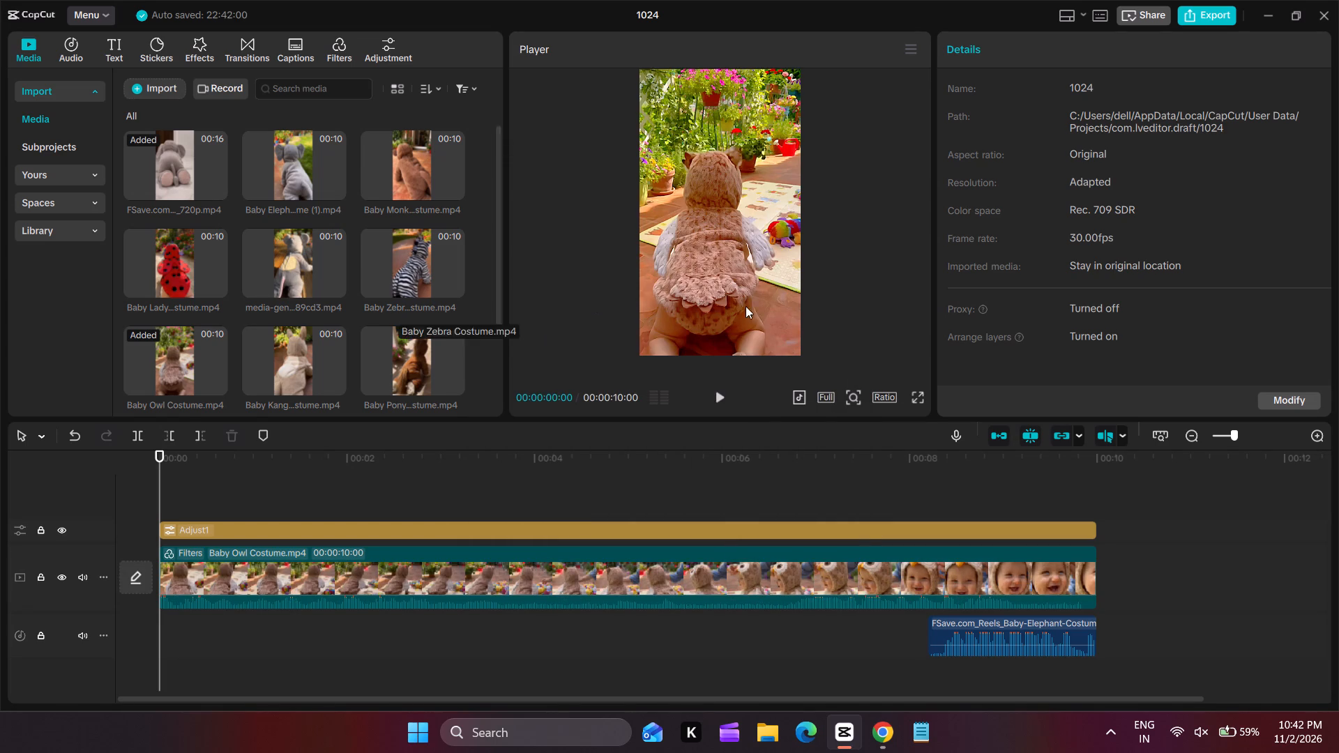
Export the Baby Owl Costume video as DREAM 30 at 60fps and close the sharing prompt.
left_click(1197, 8)
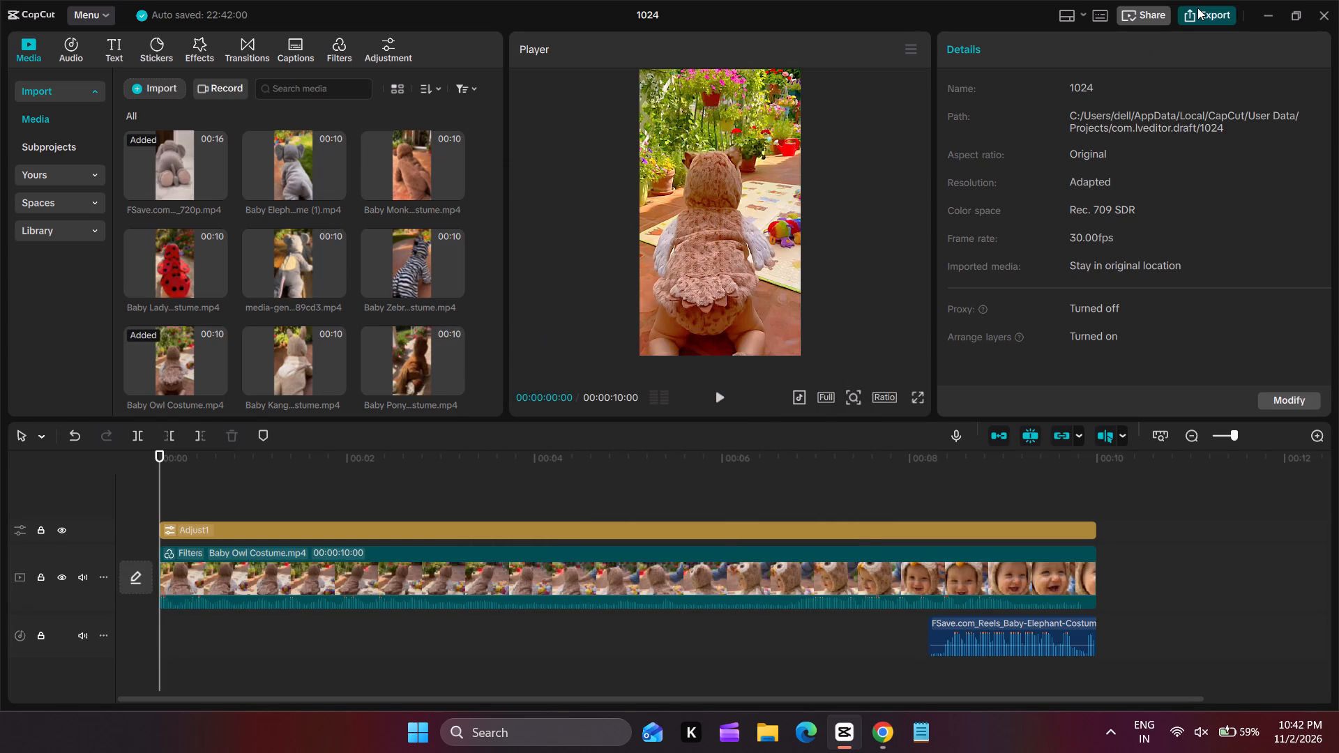
triple_click(804, 125)
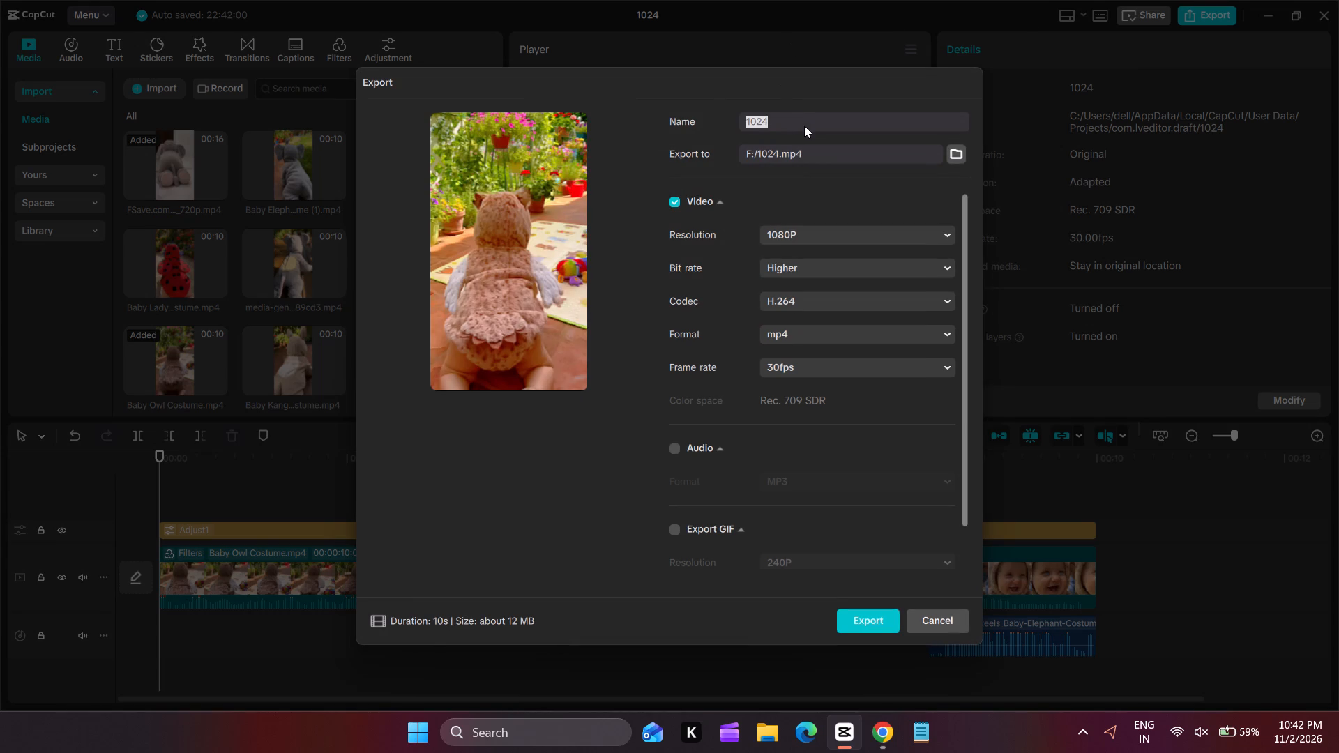
key("ctrl+v")
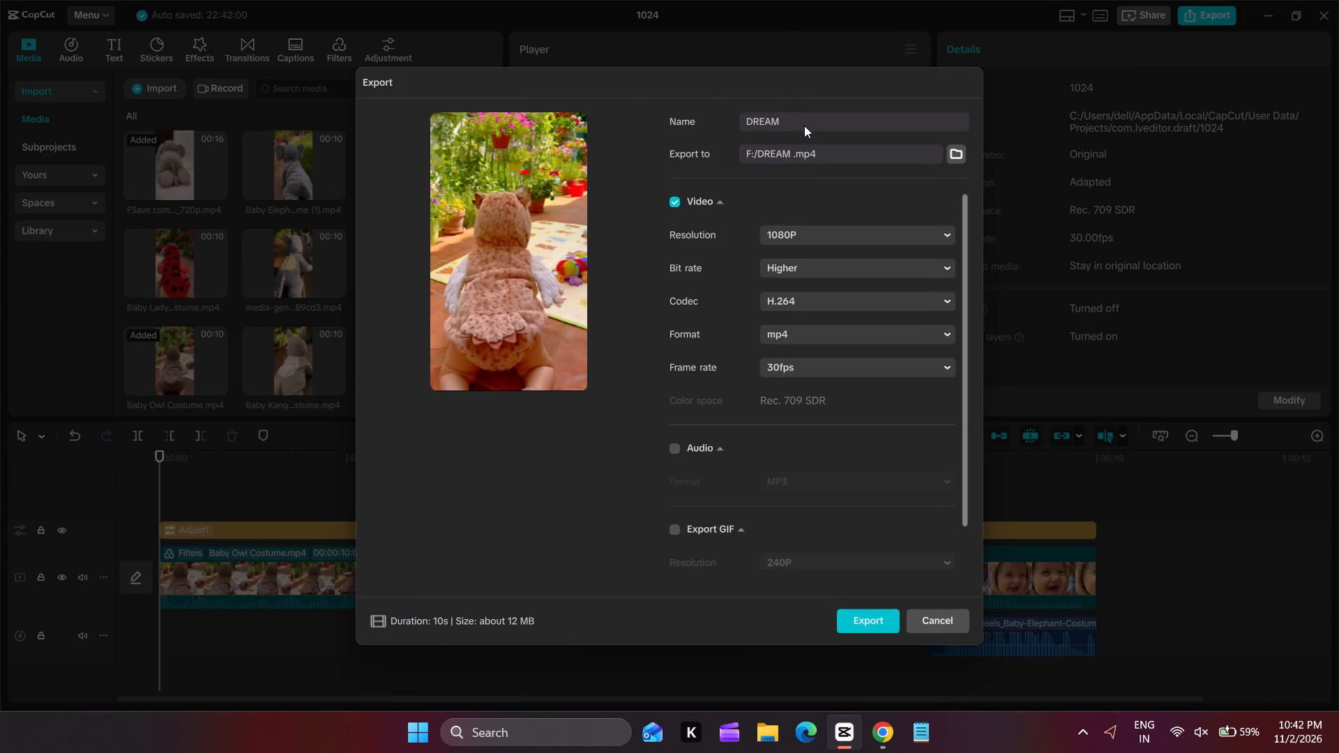
type("30")
left_click(898, 367)
left_click(863, 568)
key("Return")
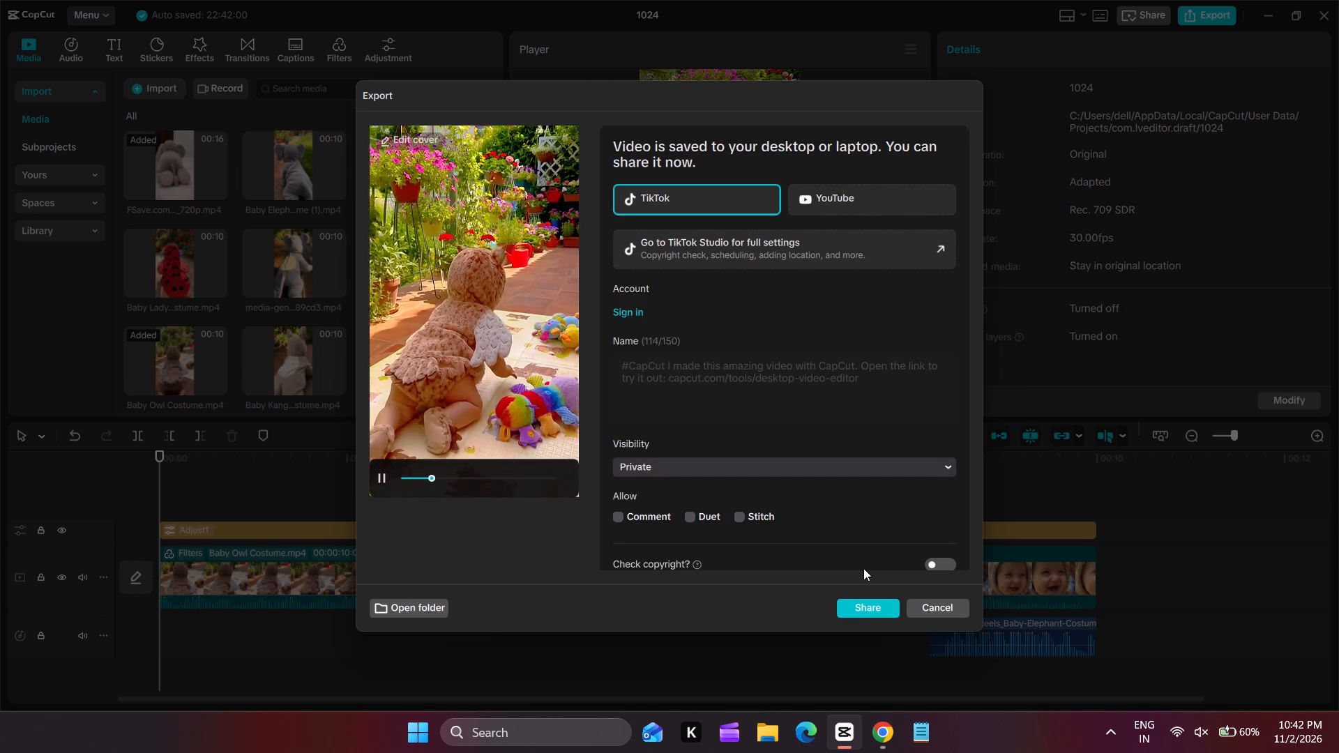
left_click(941, 604)
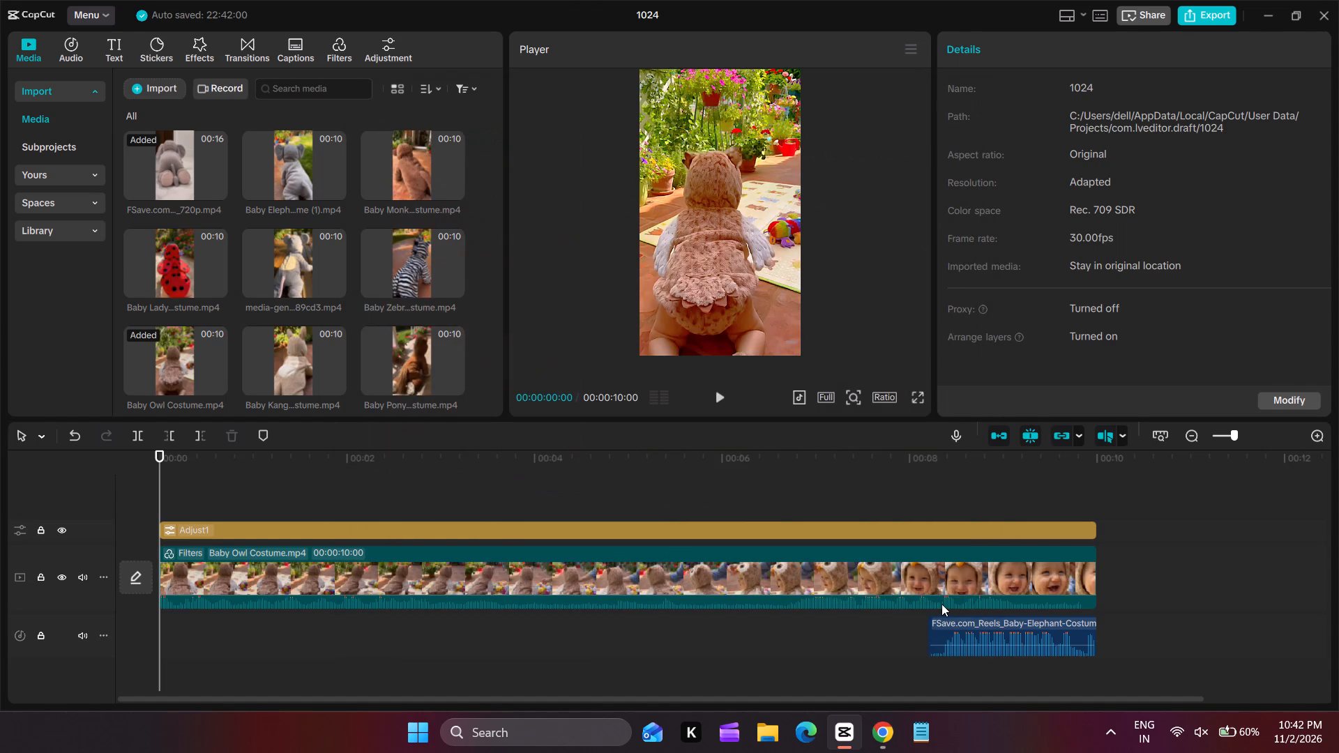
Replace the Baby Owl timeline clip with the Baby Kangaroo Costume video, keeping the original video effect.
left_click(323, 342)
left_click_drag(319, 352, 266, 508)
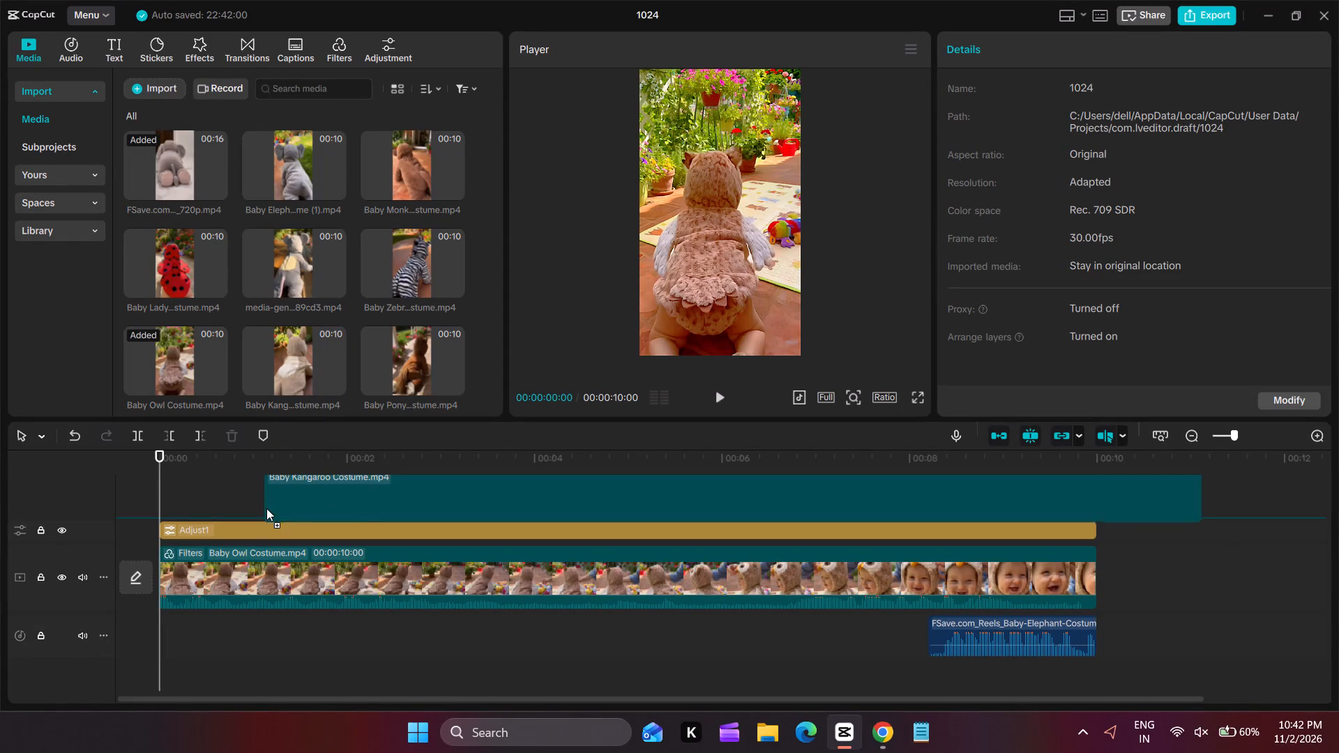
left_click_drag(266, 508, 267, 548)
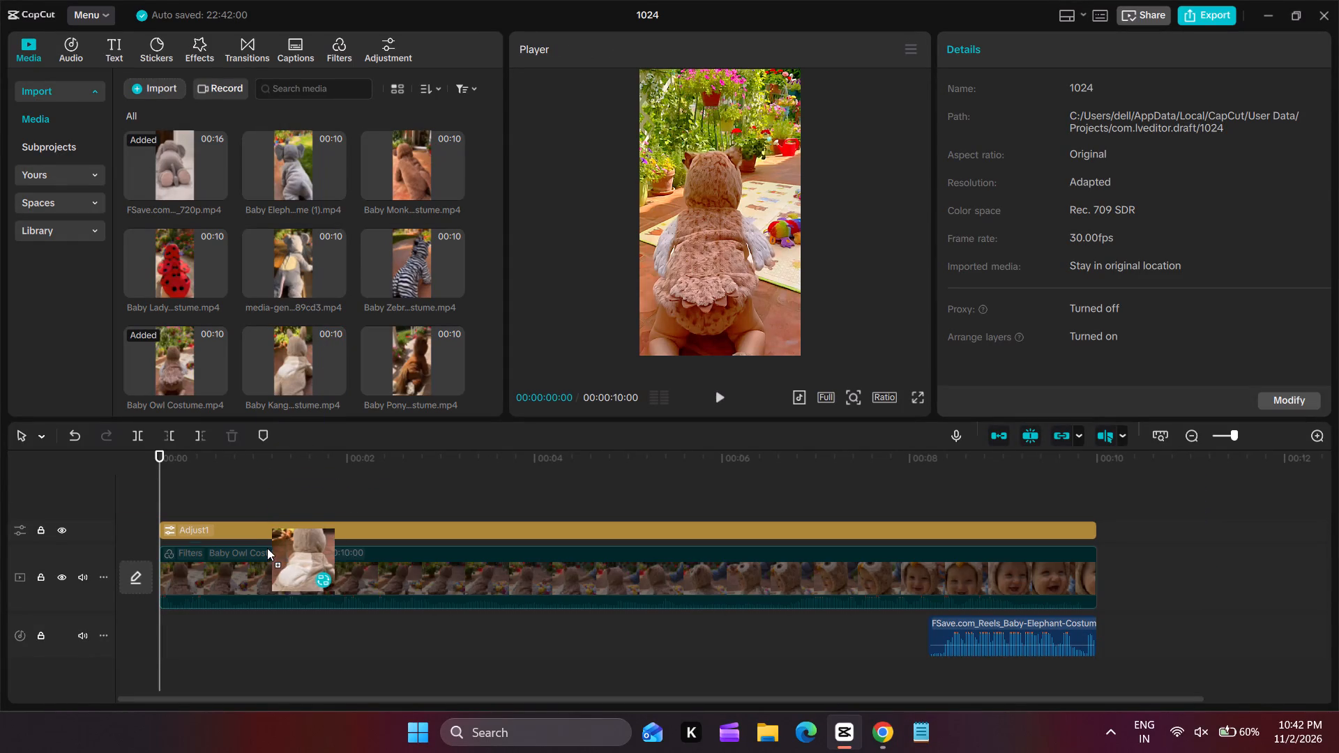
left_click_drag(267, 548, 278, 554)
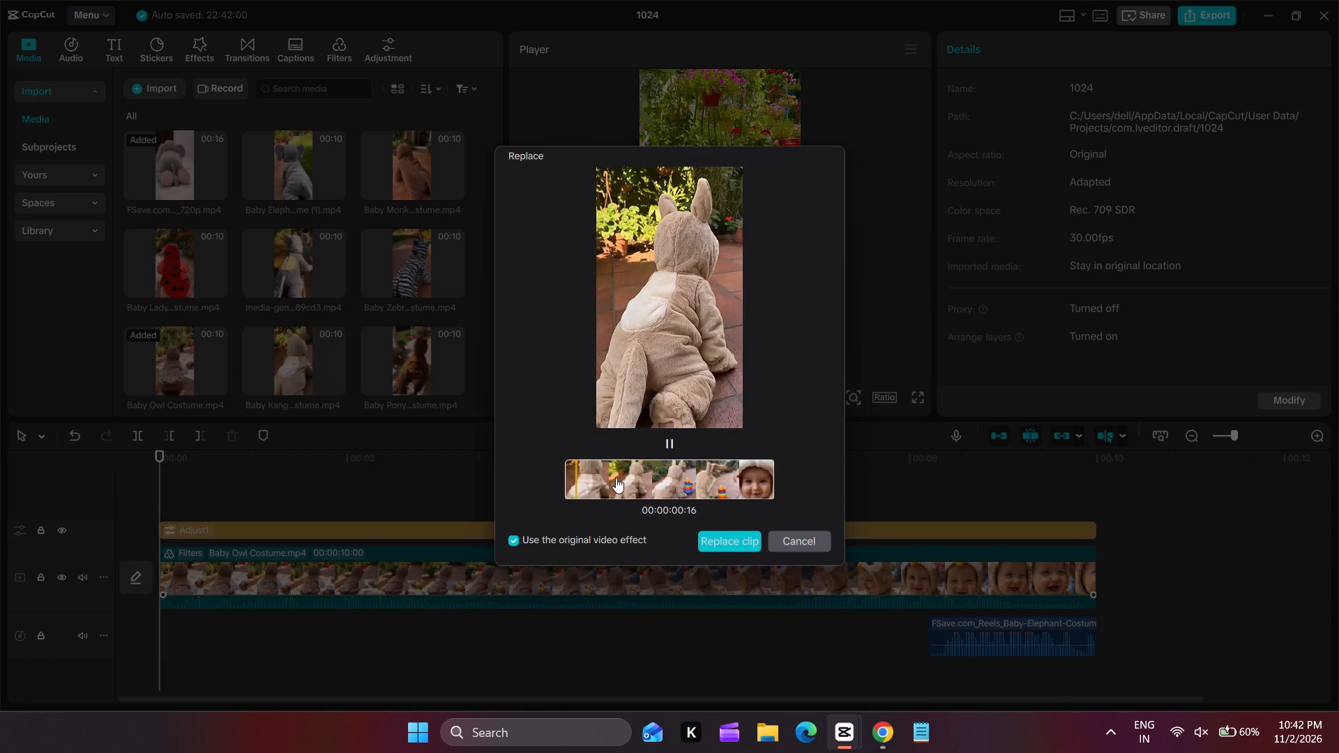
left_click(713, 538)
left_click(713, 538)
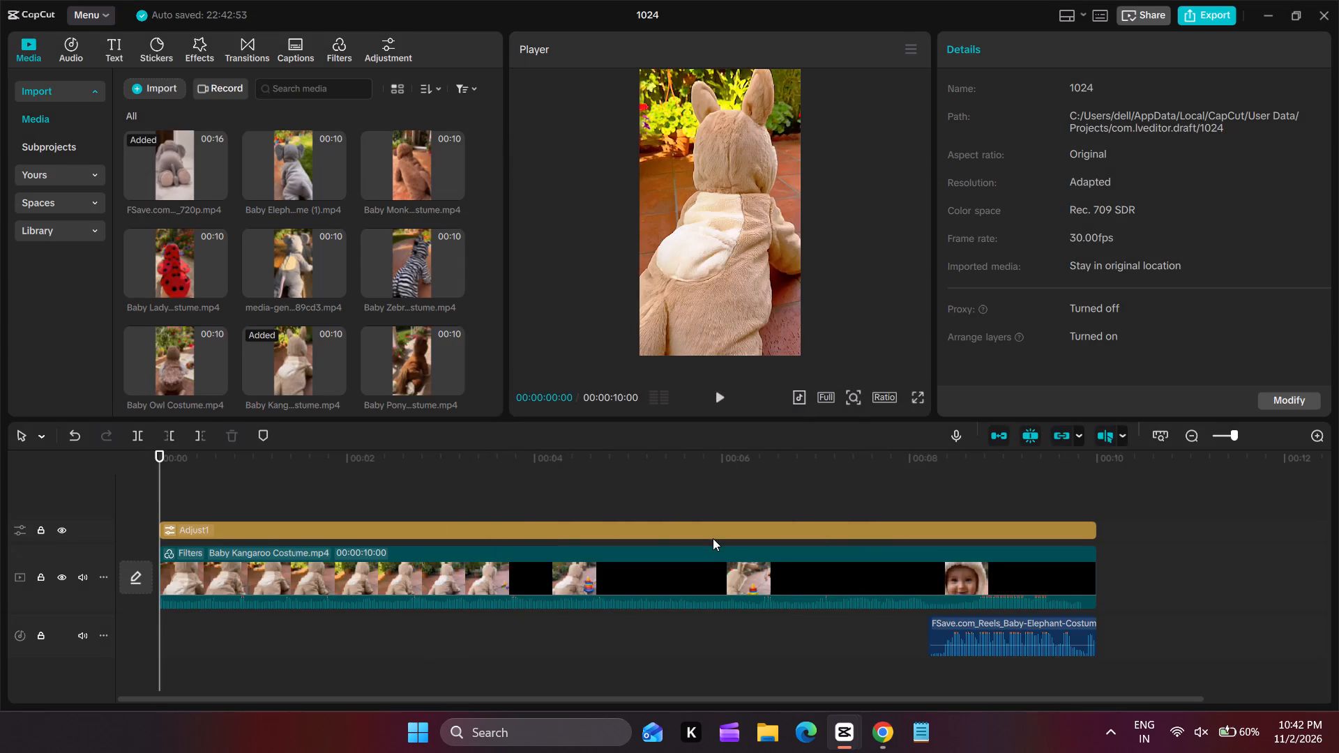
Export the Baby Kangaroo Costume video as DREAM 31 at 60fps and close the sharing prompt.
left_click(1226, 20)
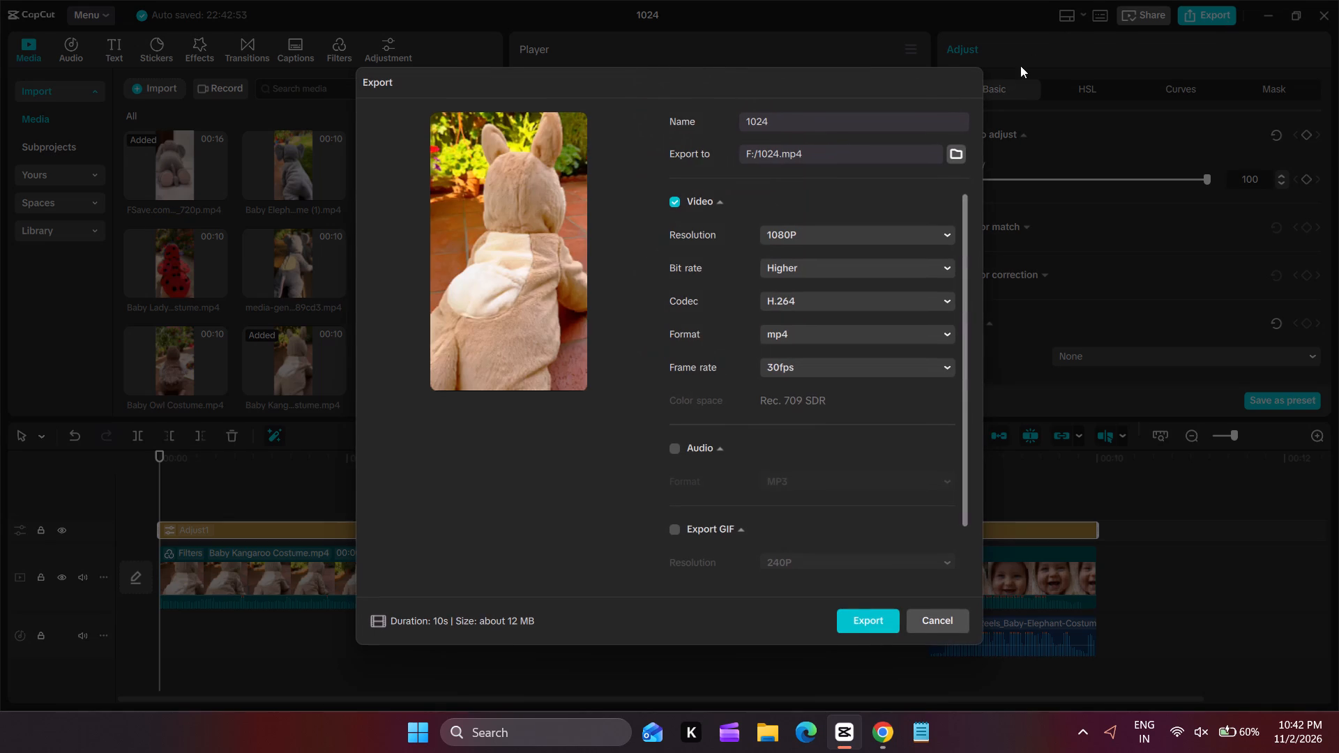
double_click(928, 118)
key("ctrl+v")
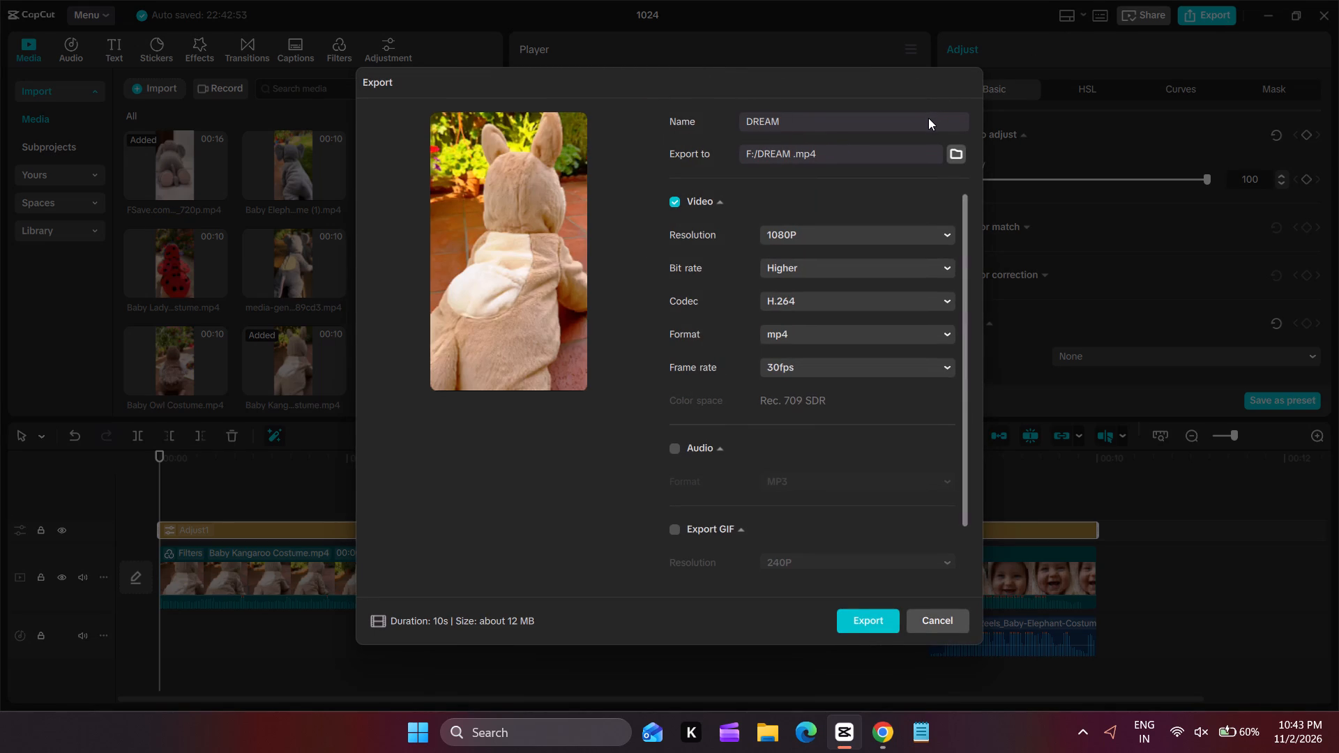
type("31")
left_click(911, 358)
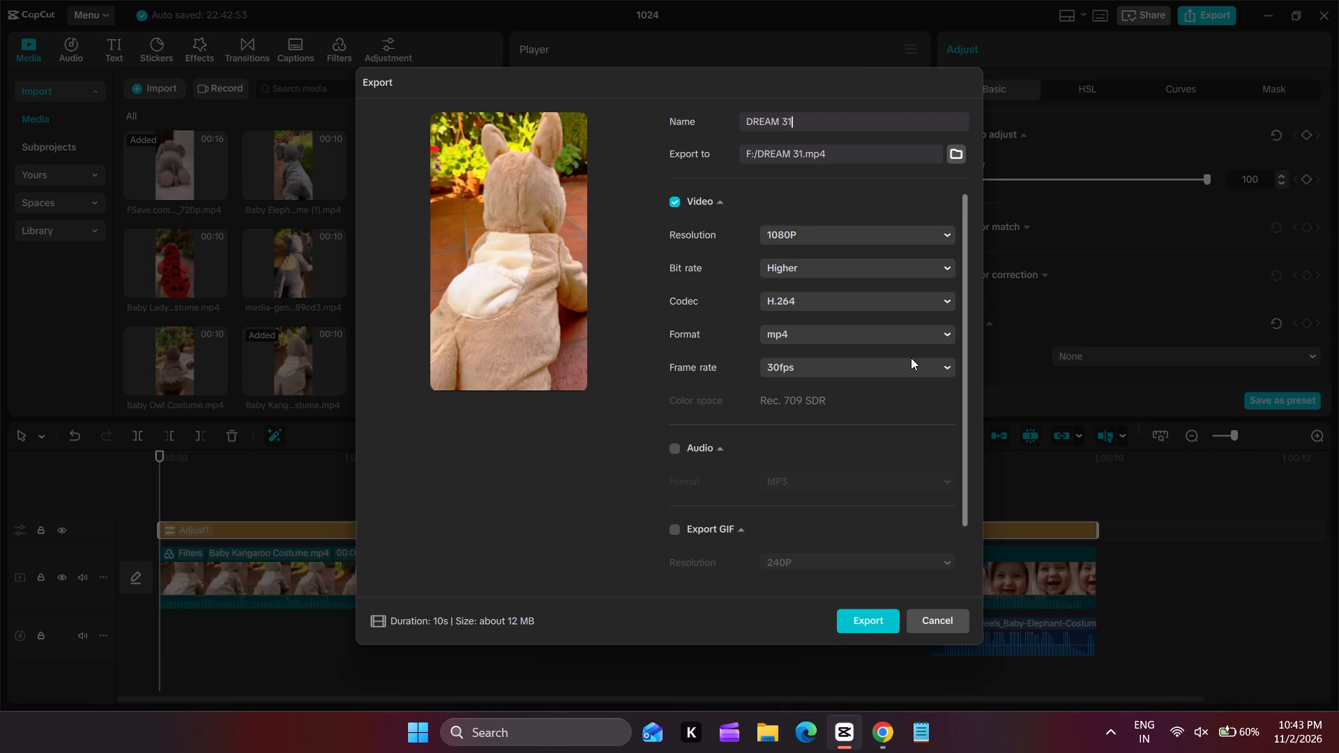
left_click(911, 367)
left_click(903, 558)
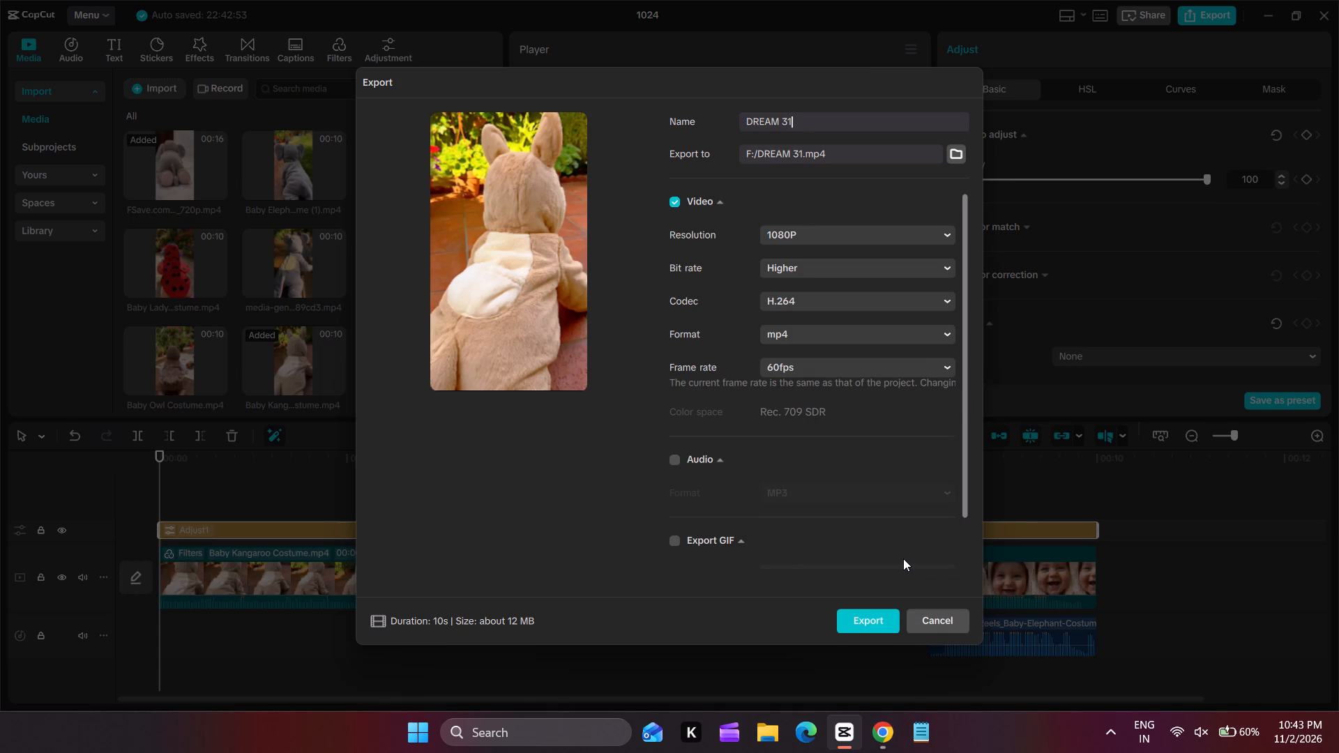
key("Return")
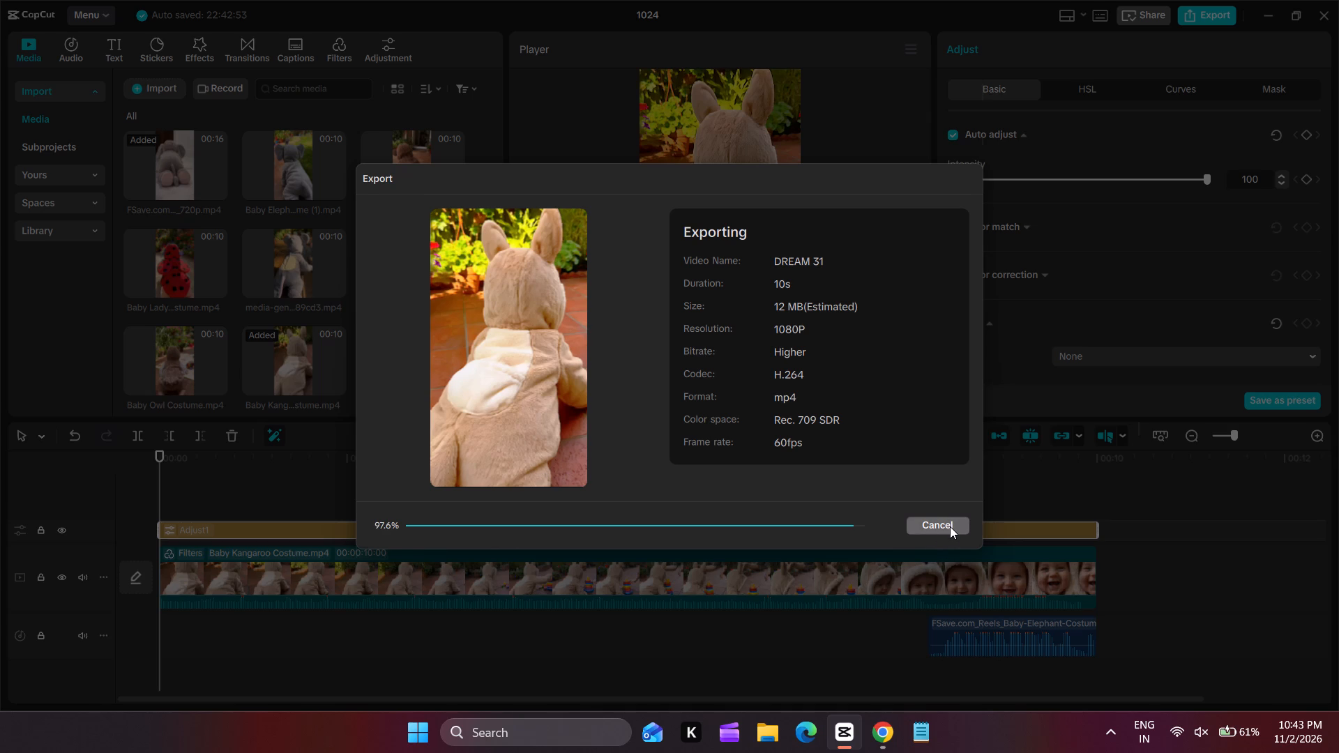
left_click(945, 611)
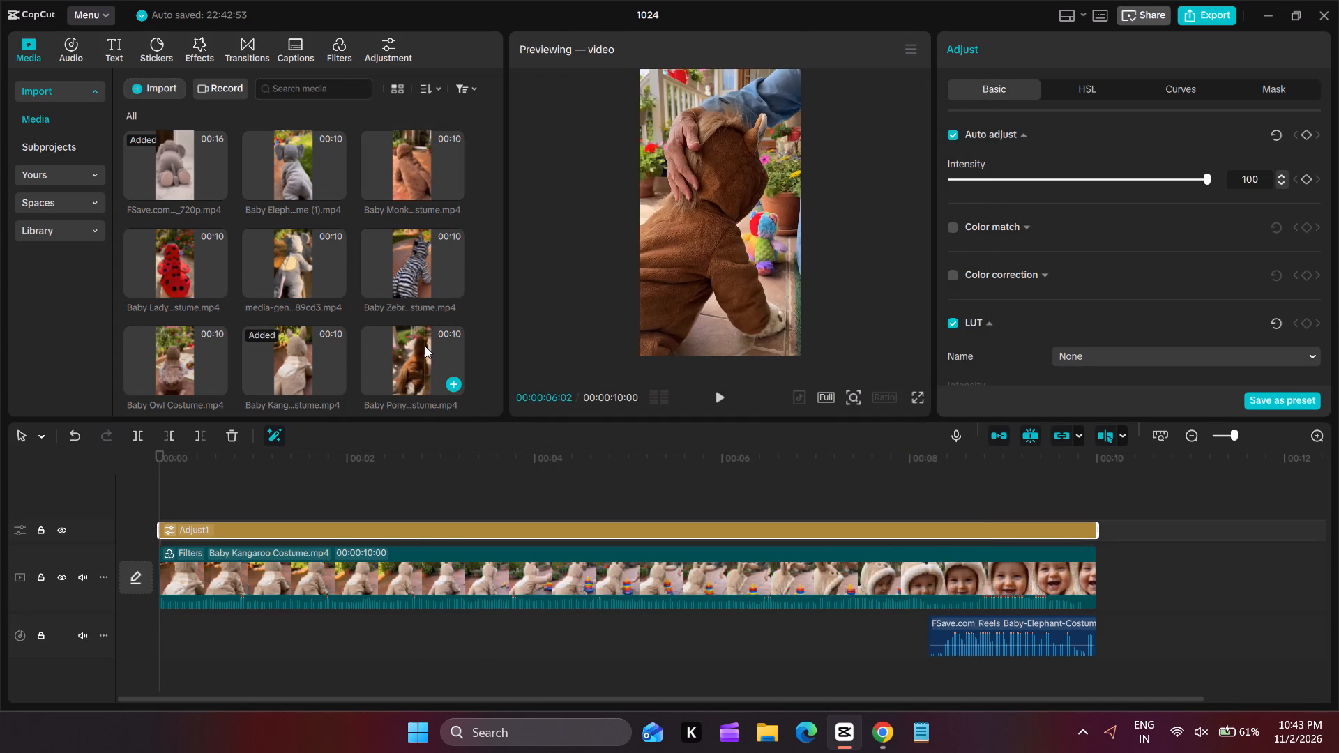
Replace the Baby Kangaroo timeline clip with the Baby Pony Costume video, keeping the original video effect.
left_click_drag(425, 346, 400, 556)
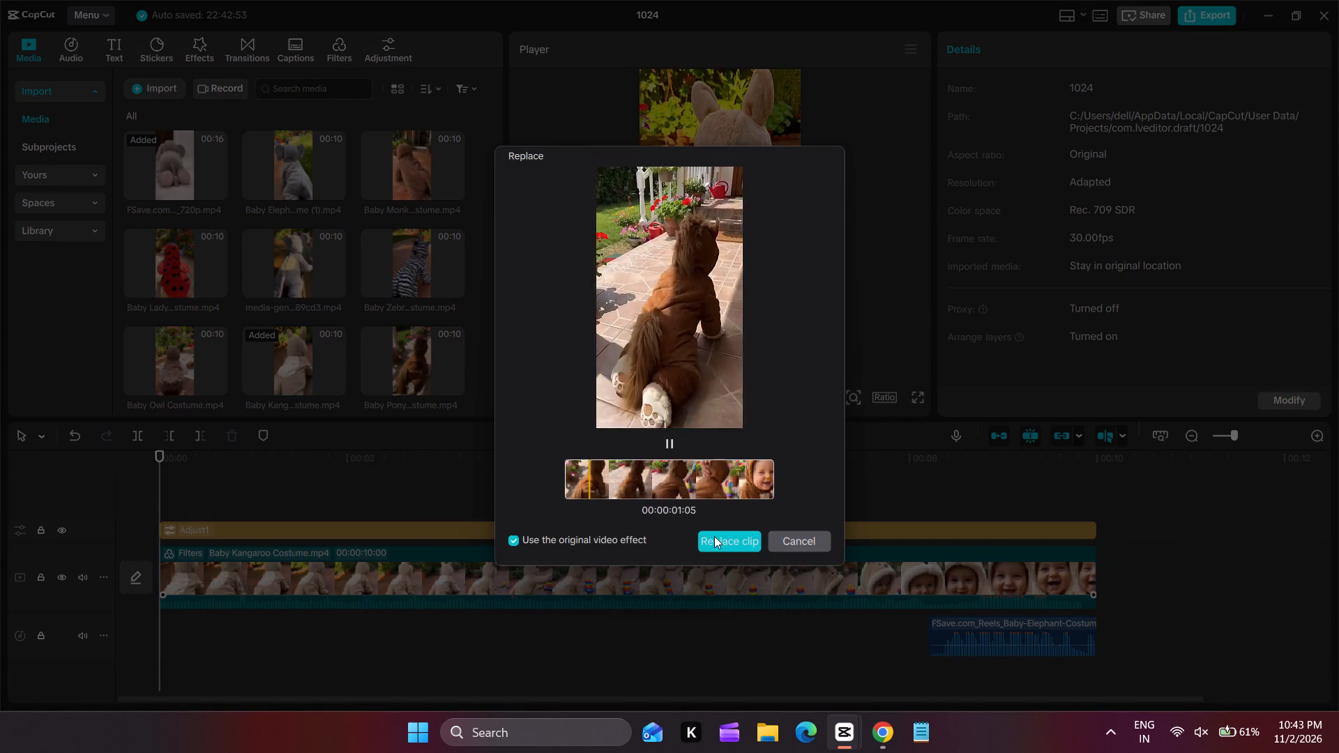
left_click(714, 536)
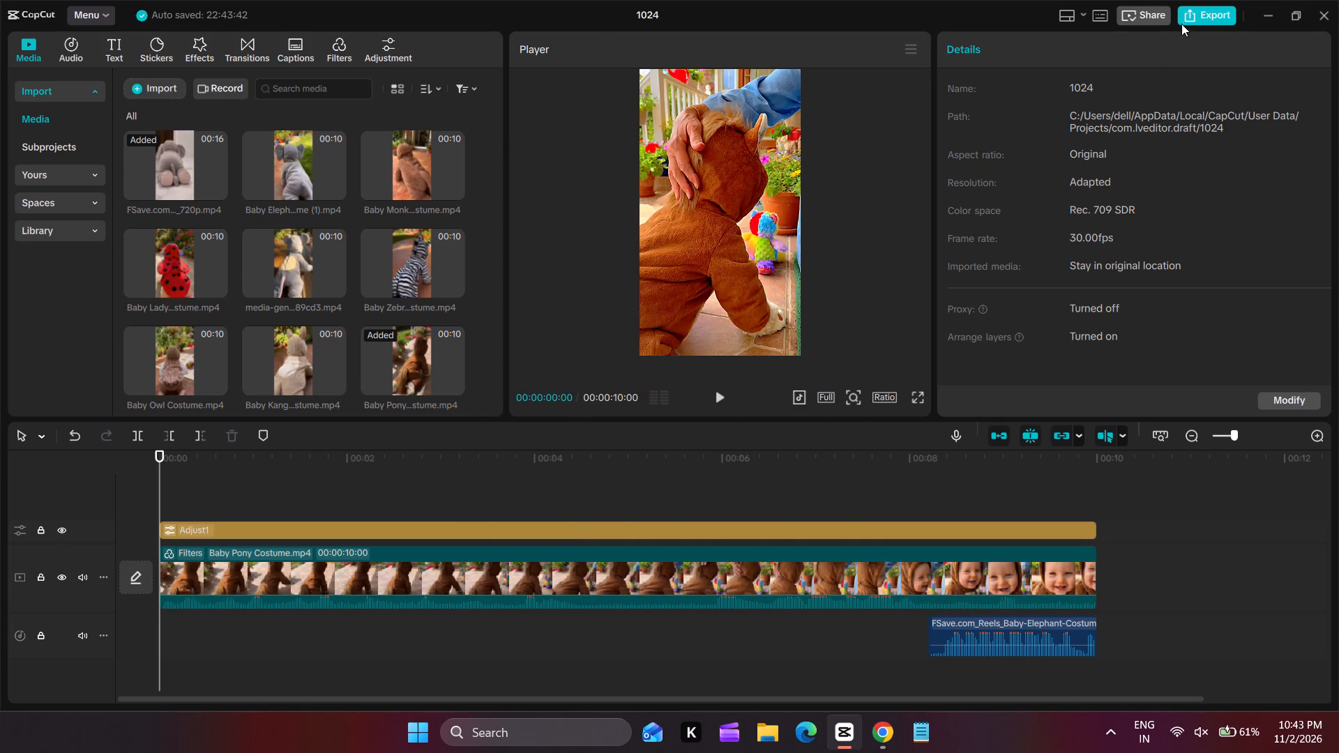
Export the Baby Pony Costume video as DREAM 32 at 60fps and close the sharing prompt.
left_click(1206, 20)
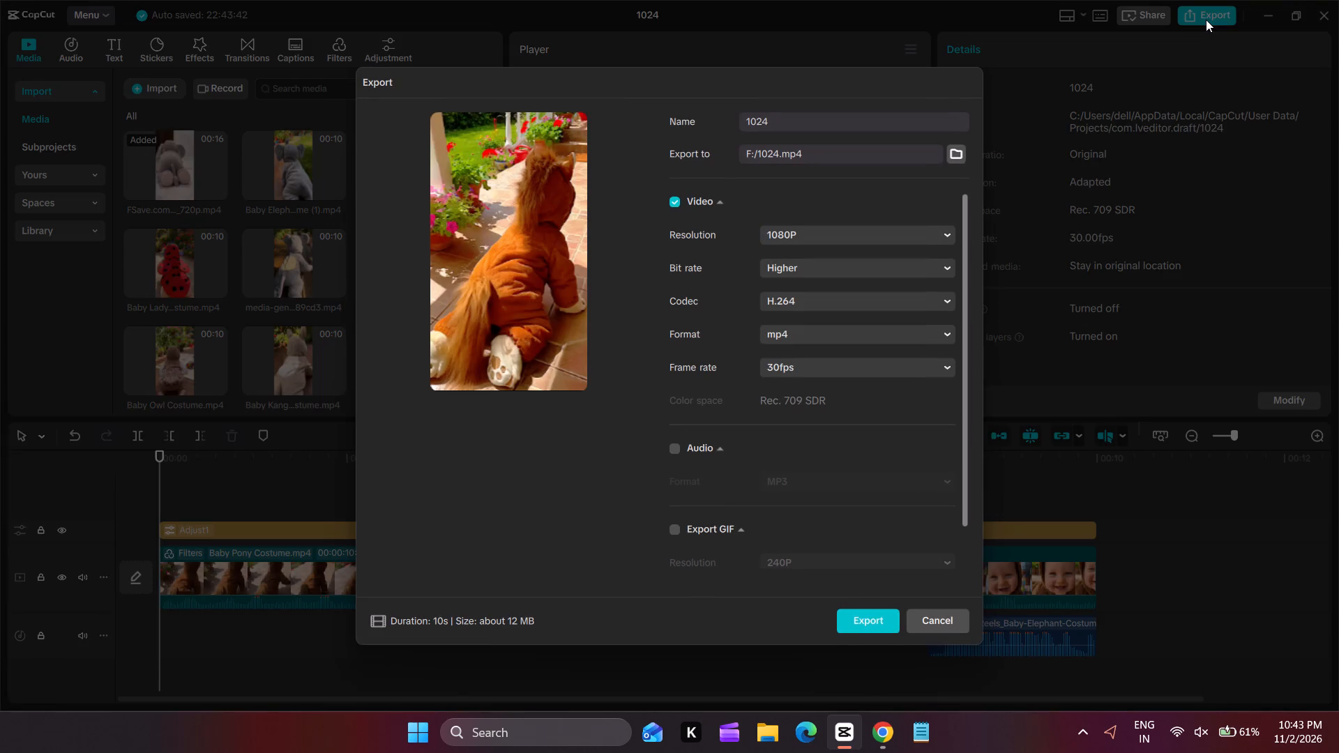
triple_click(900, 115)
key("ctrl+v")
type("32")
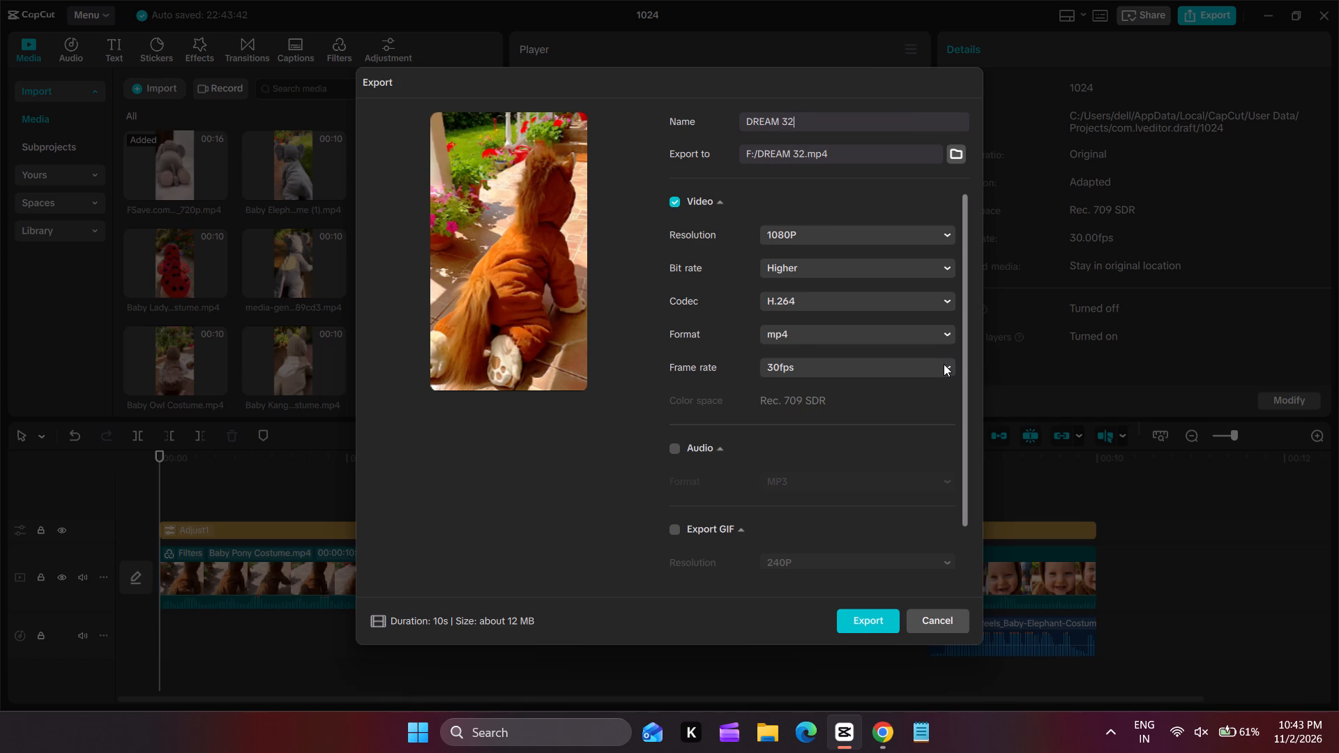
left_click(943, 365)
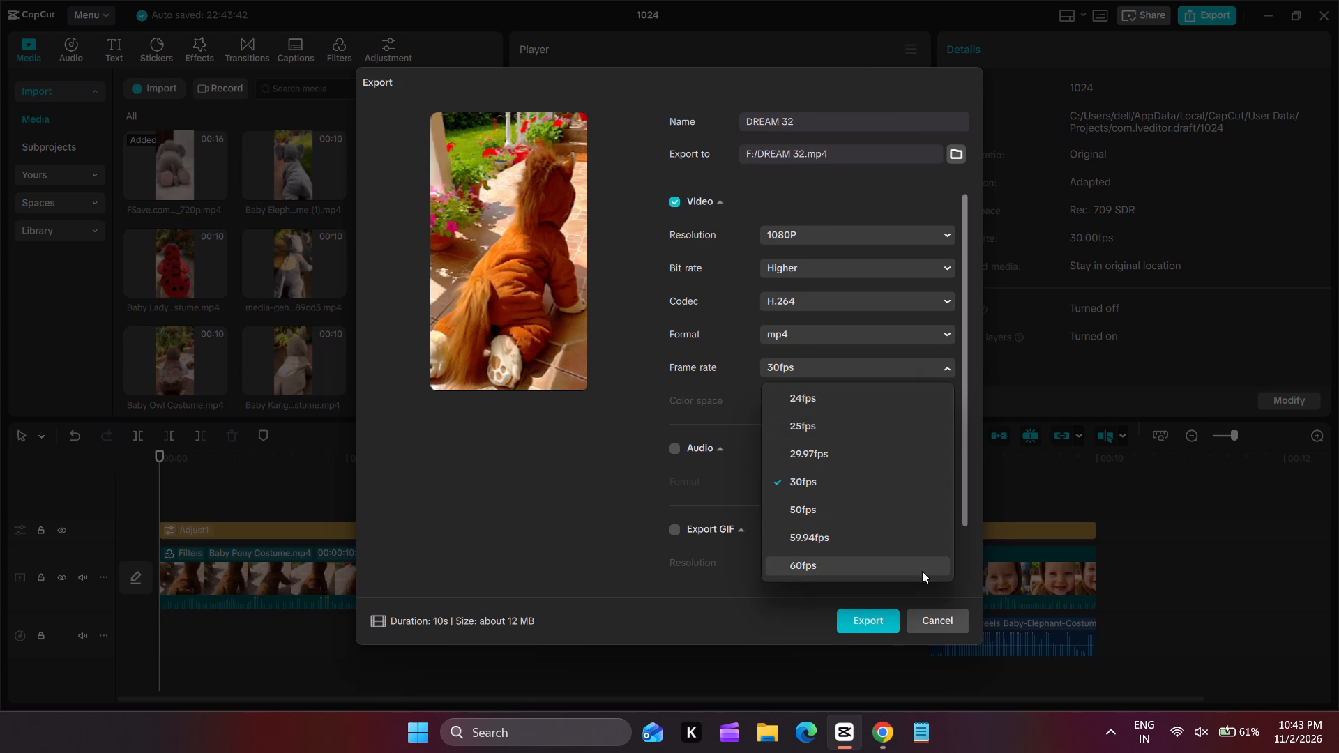
left_click(922, 571)
left_click(873, 616)
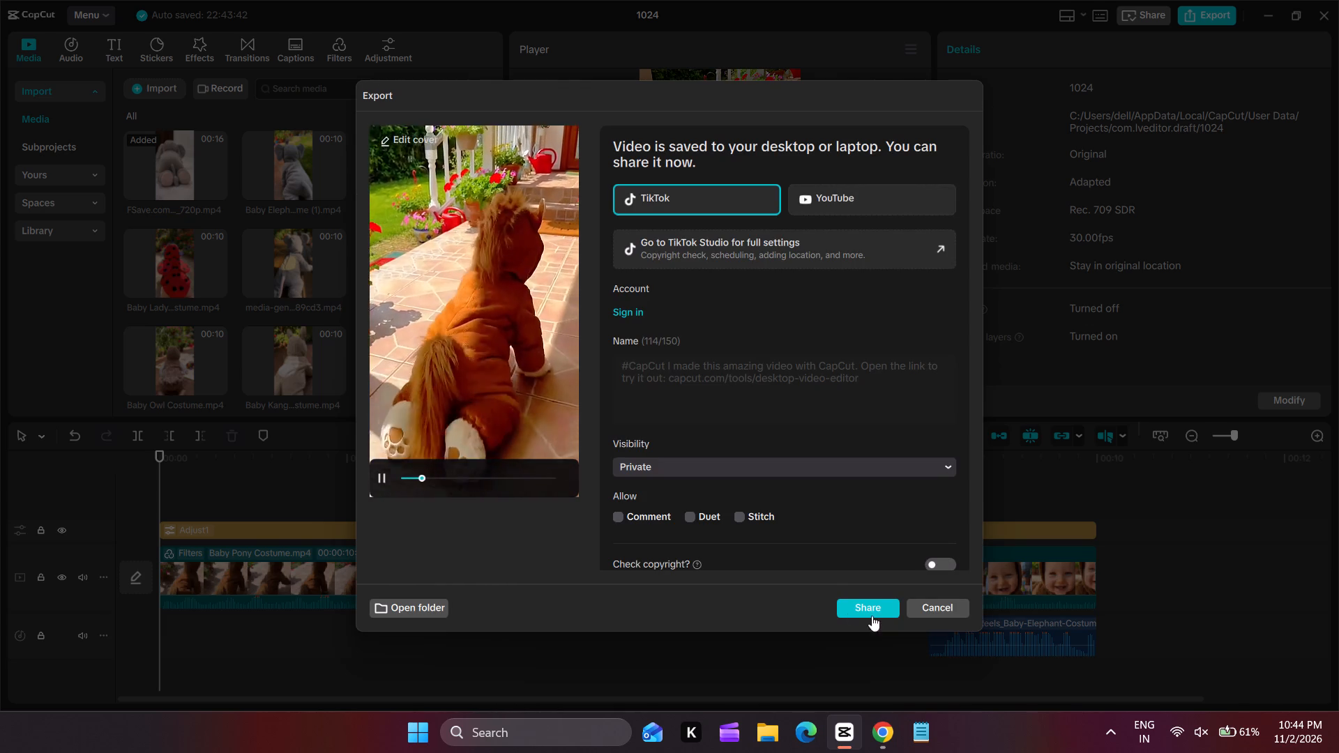
left_click(932, 604)
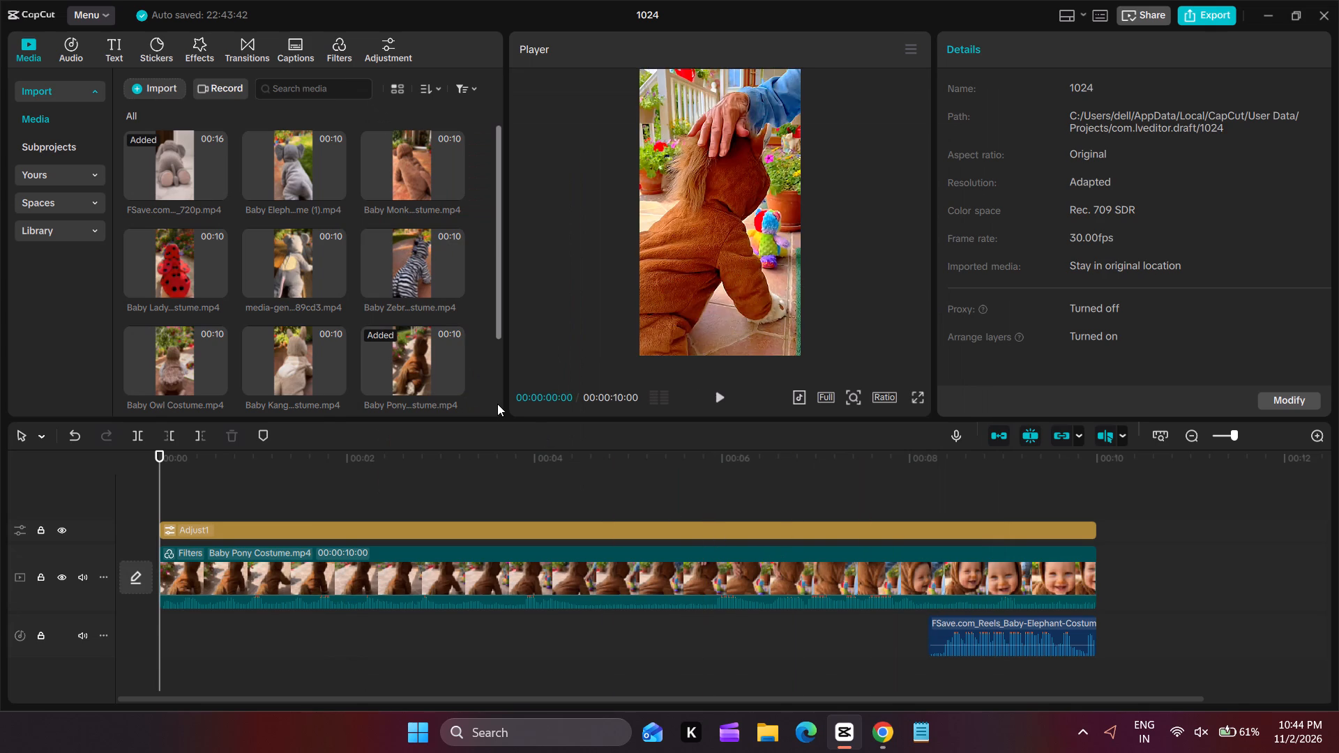
Replace the Baby Pony timeline clip with the Baby Calf Costume video, keeping the original video effect.
scroll(403, 296, "down", 1)
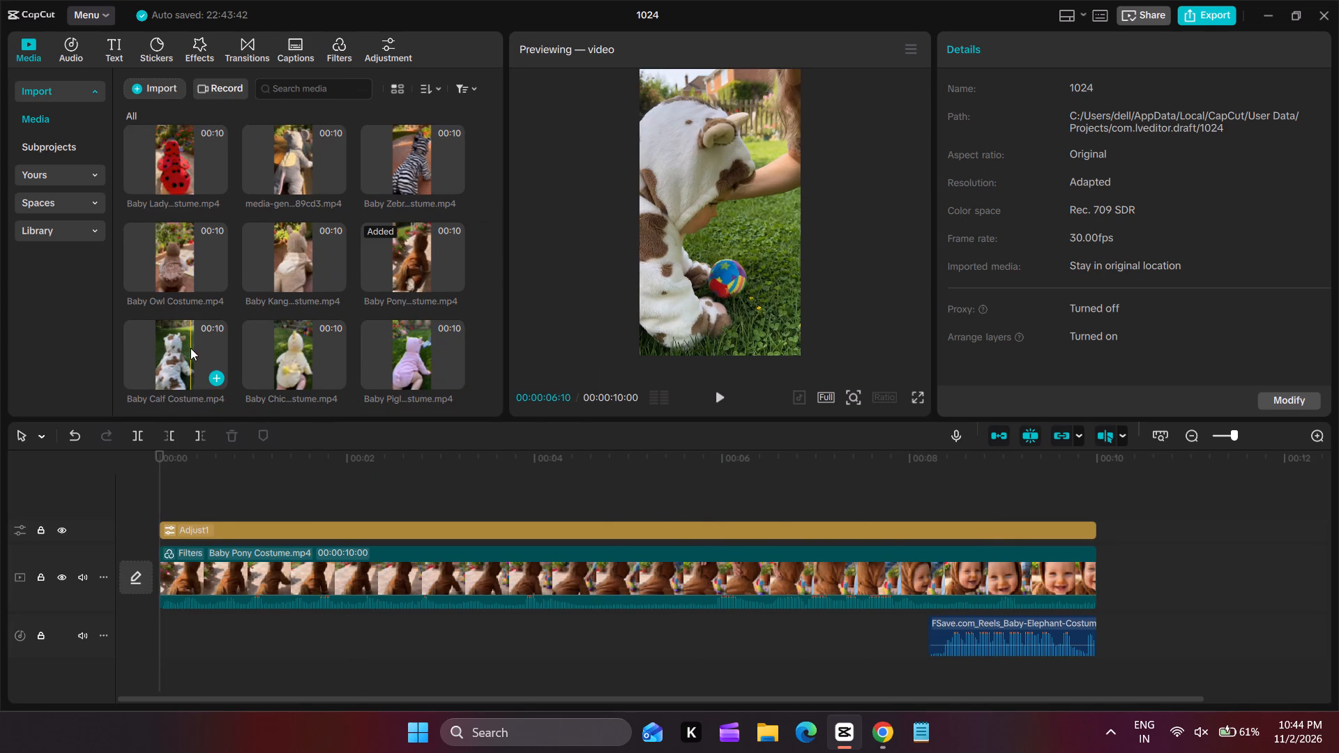
left_click_drag(190, 348, 319, 558)
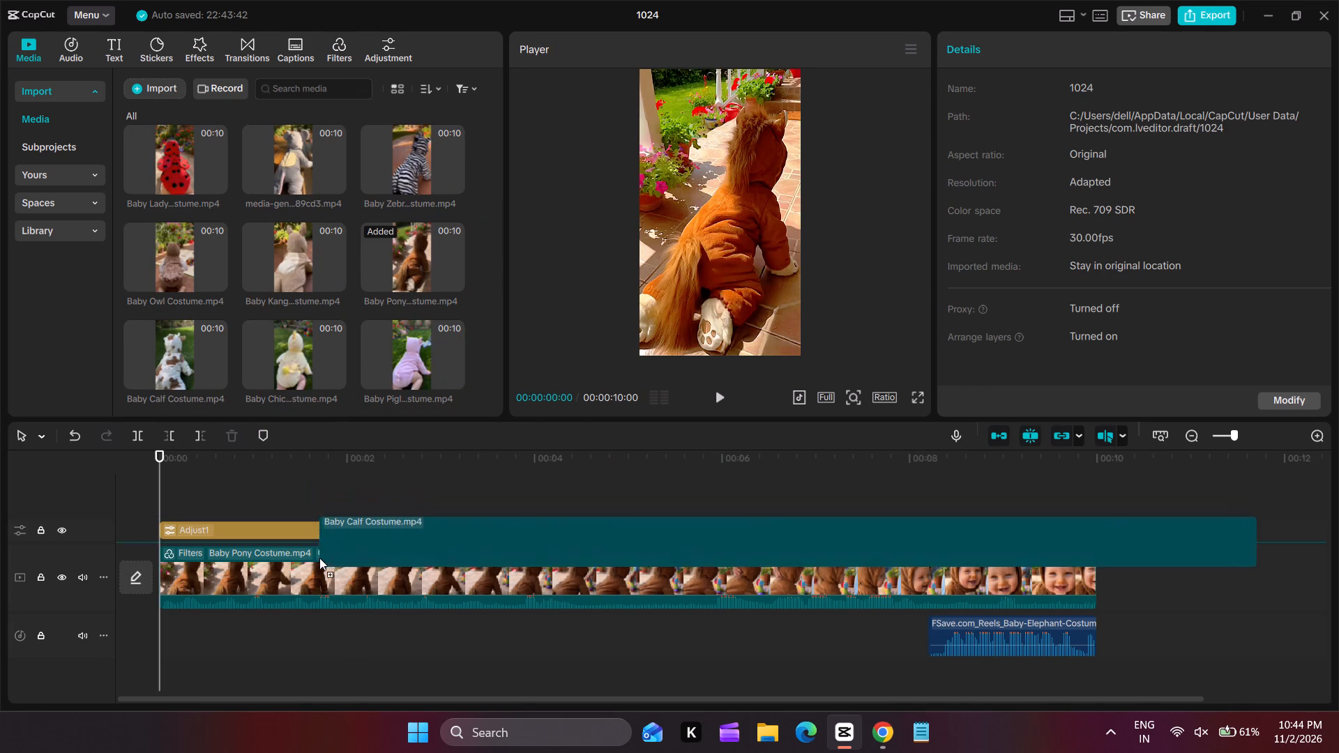
left_click_drag(319, 558, 320, 573)
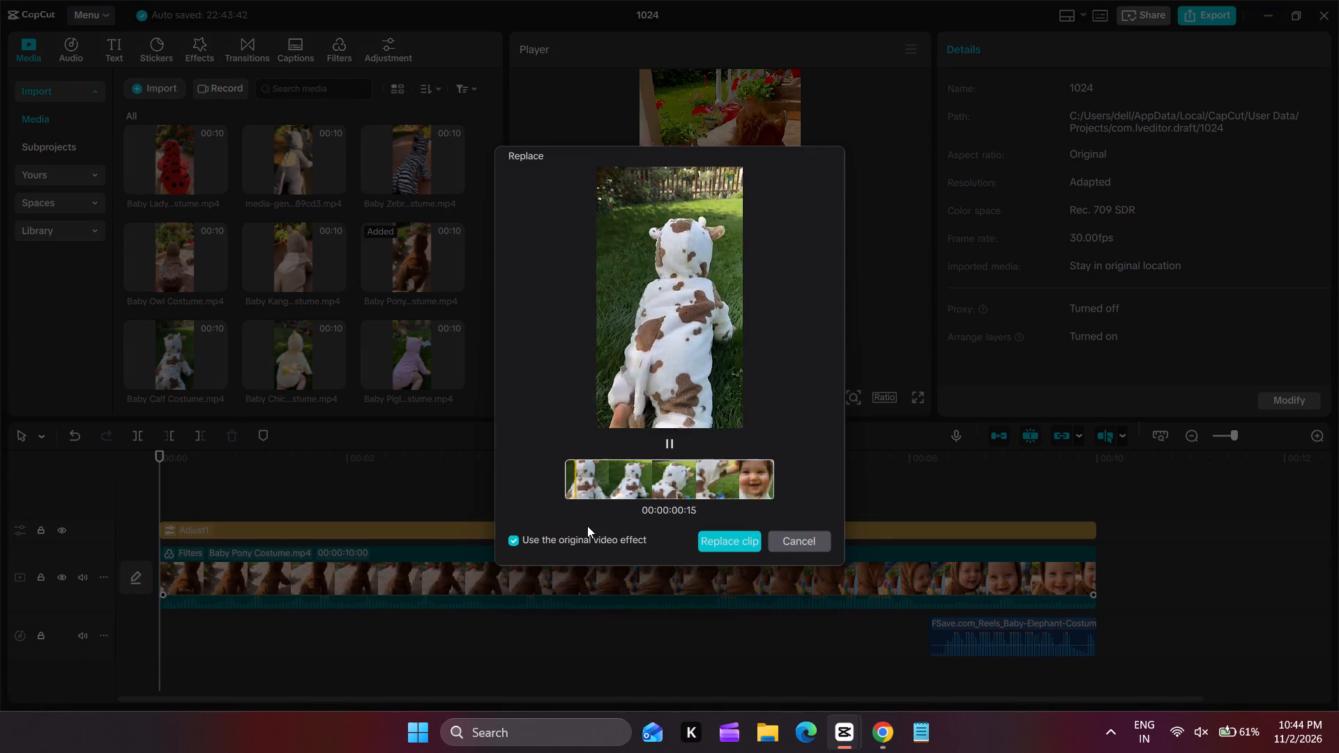
left_click(741, 551)
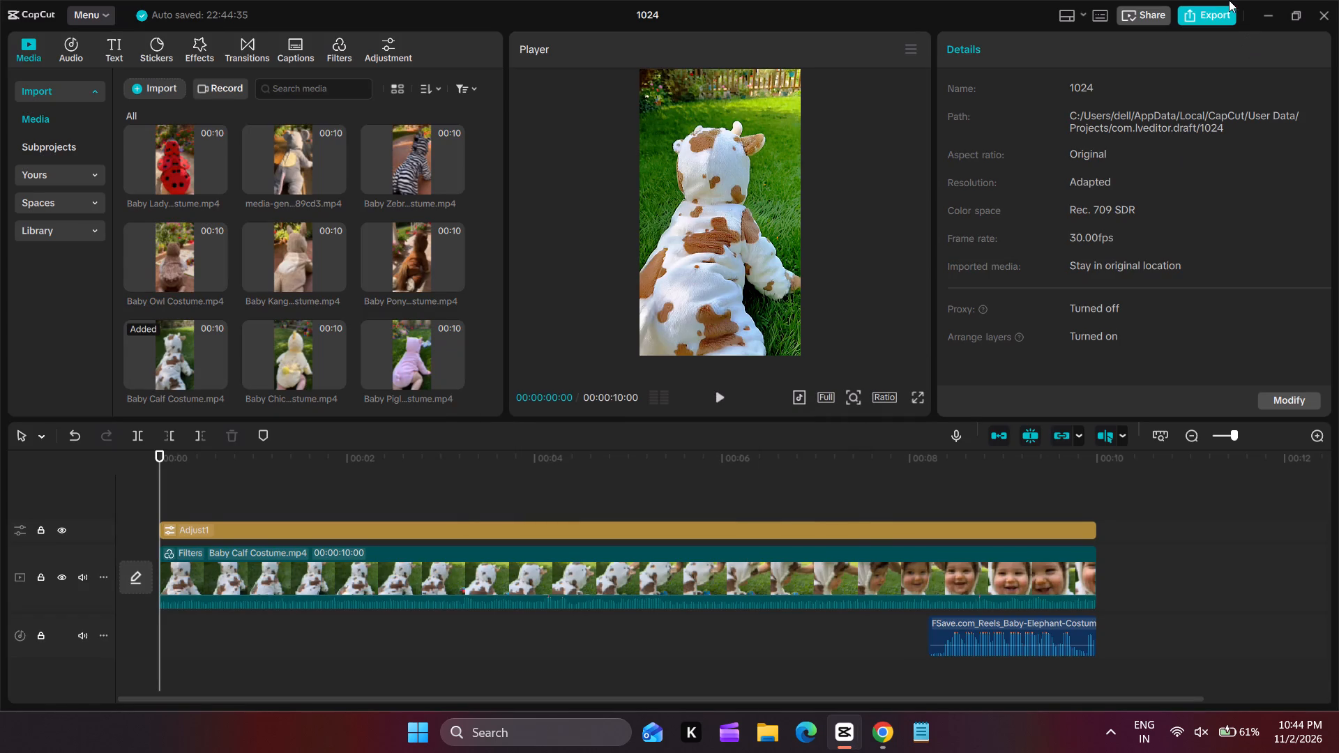
Export the Baby Calf Costume video as DREAM 33 at 60fps and close the sharing prompt.
left_click(1211, 7)
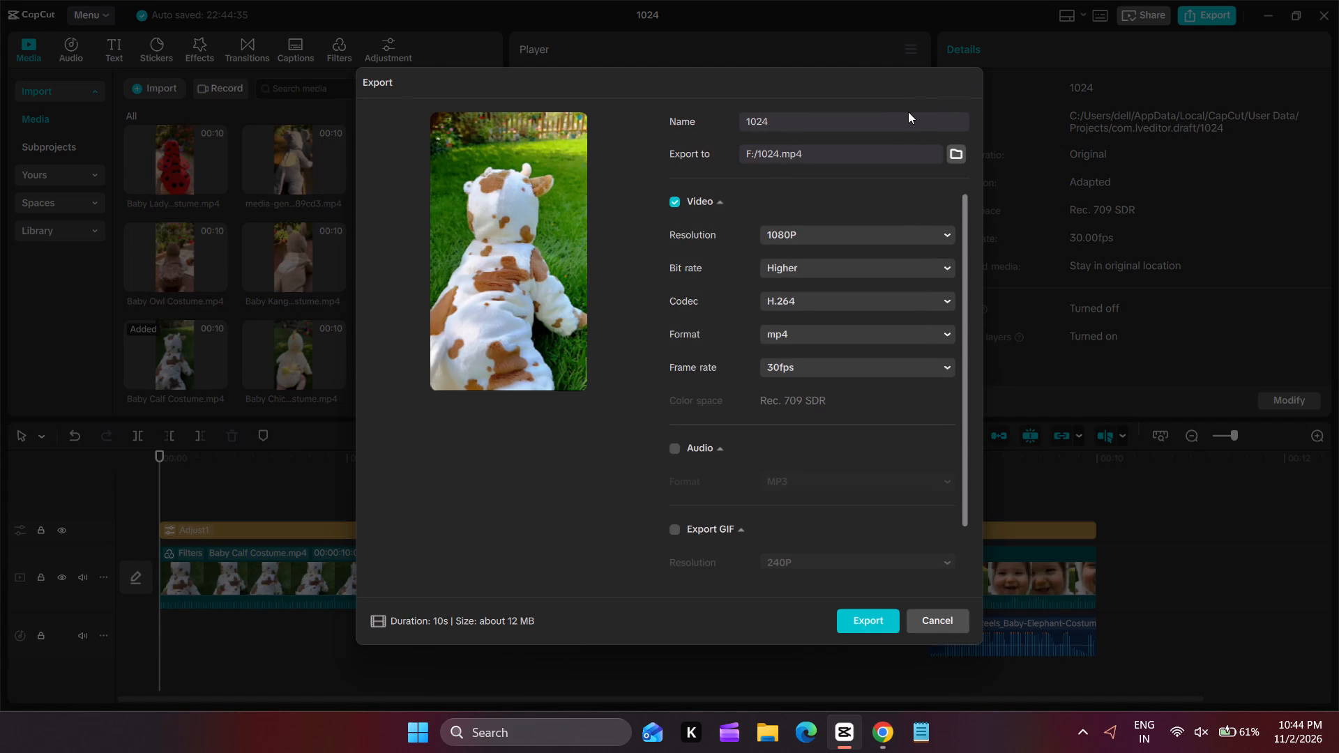
triple_click(908, 112)
left_click_drag(908, 112, 898, 116)
triple_click(898, 116)
key("ctrl+v")
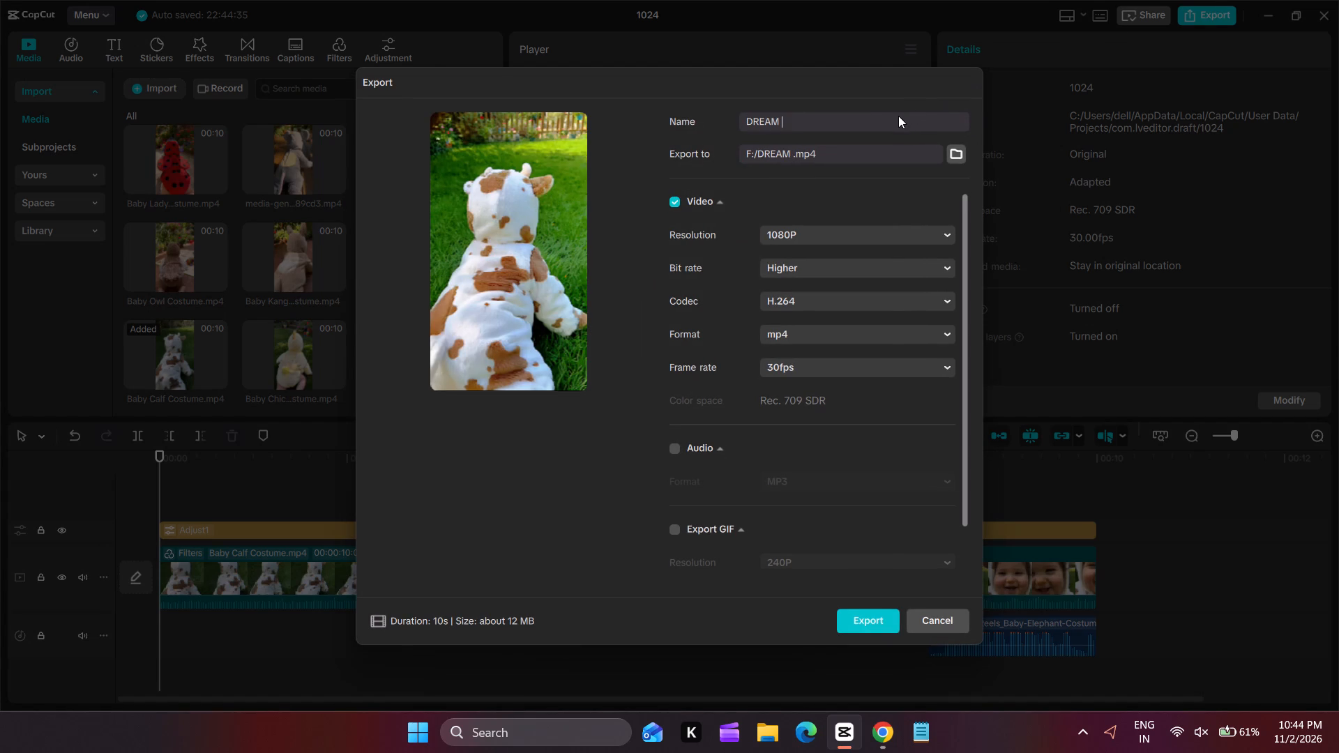
type("33")
left_click(859, 363)
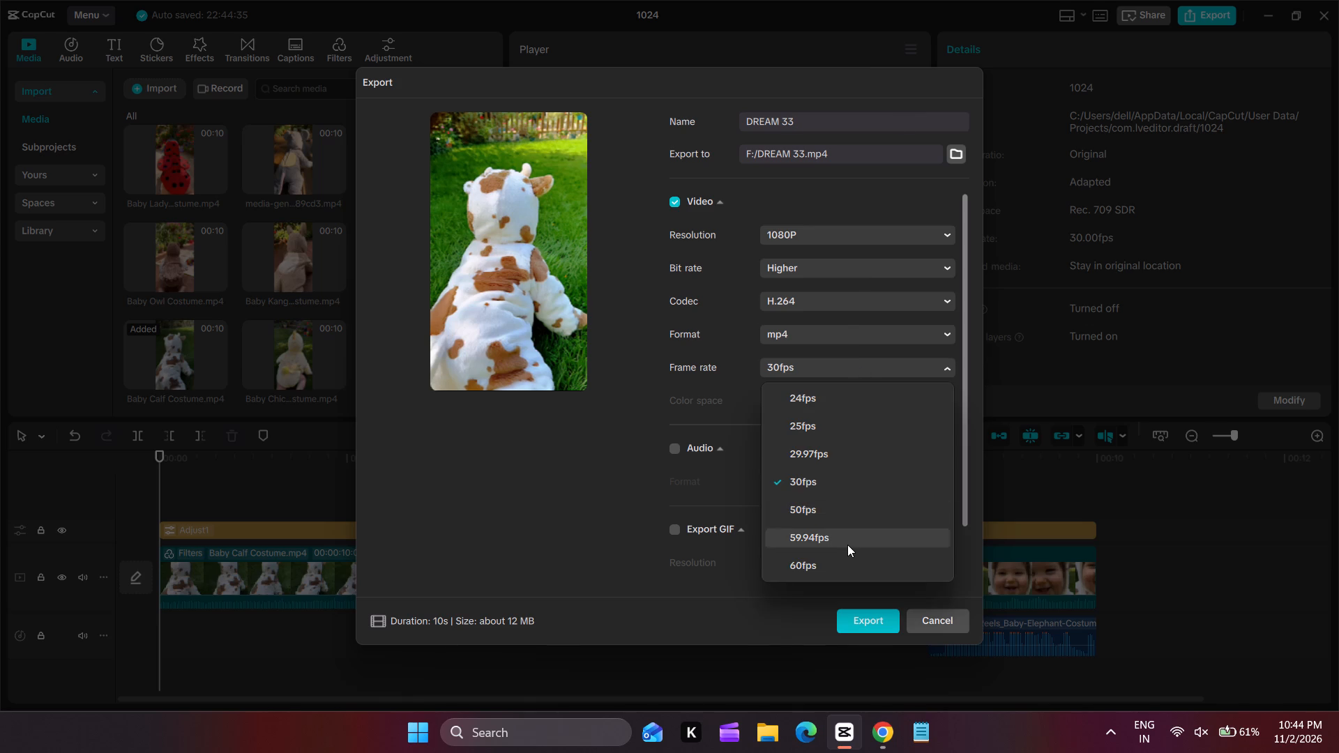
left_click(845, 561)
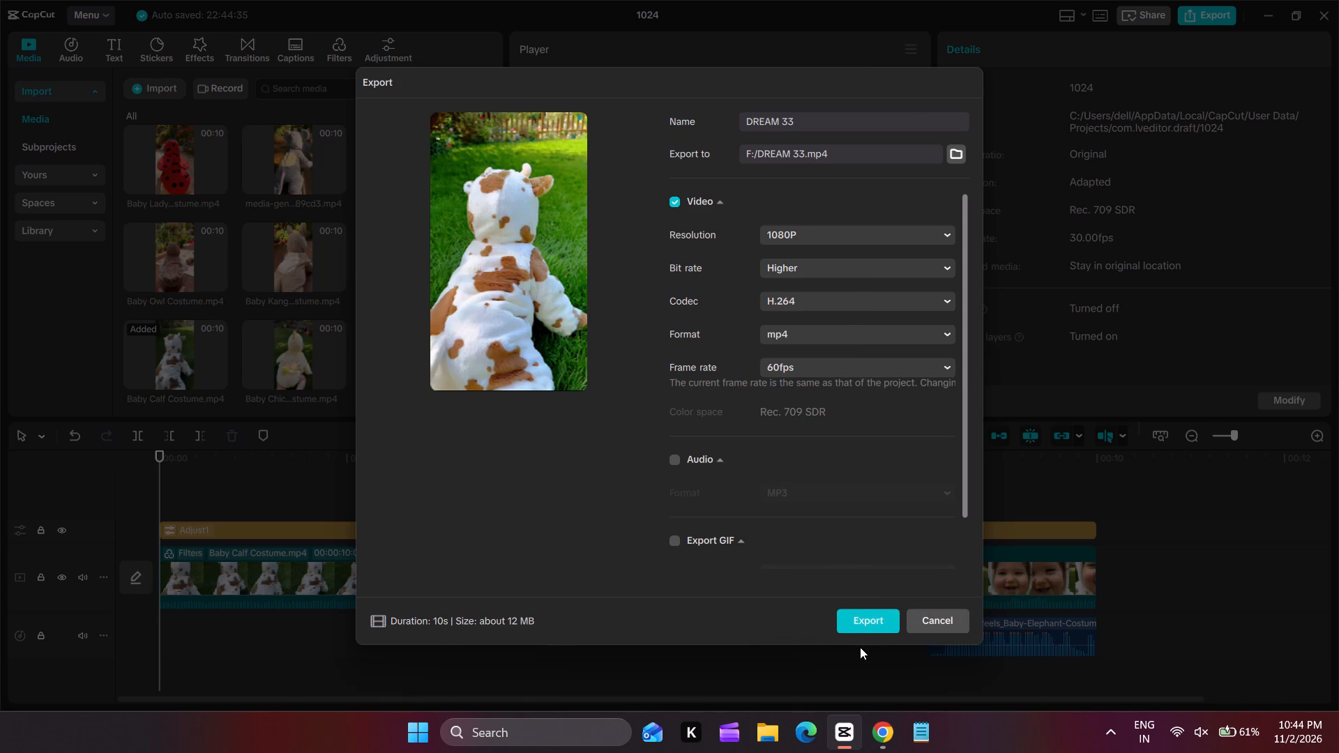
left_click(867, 632)
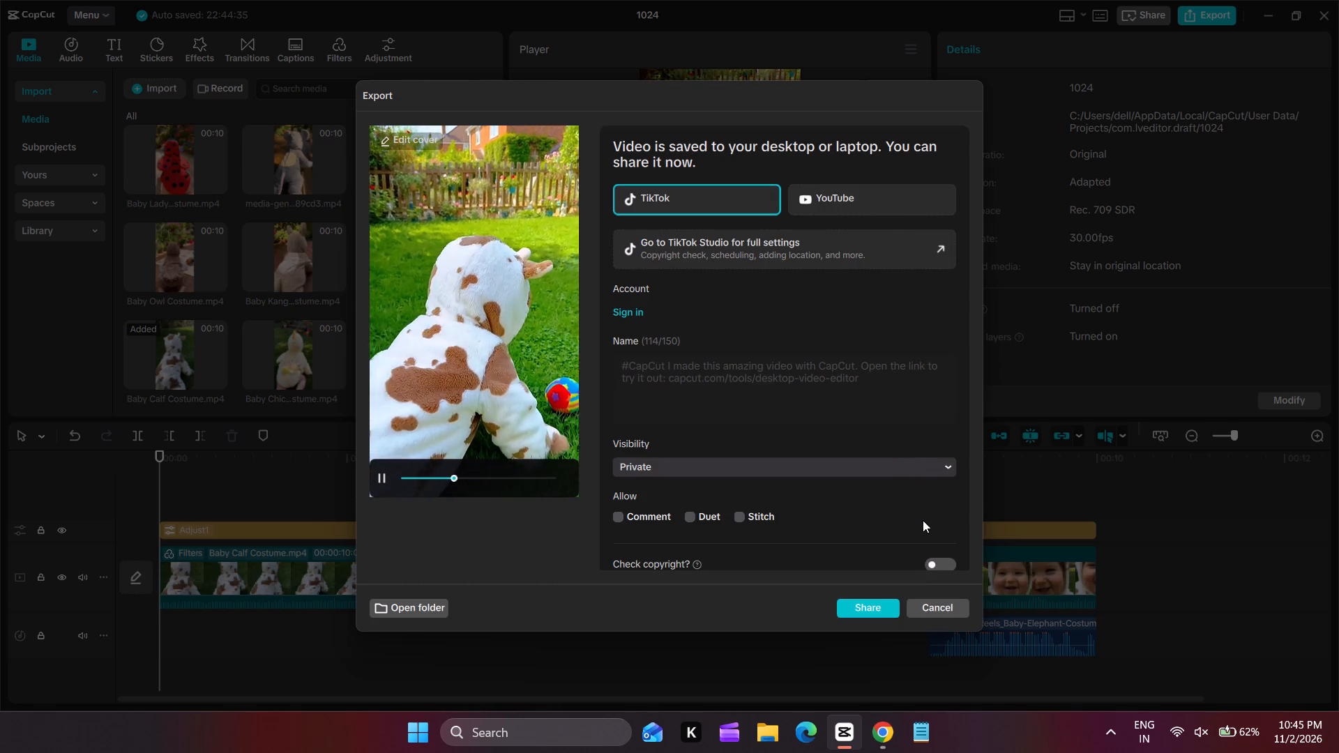
left_click(926, 605)
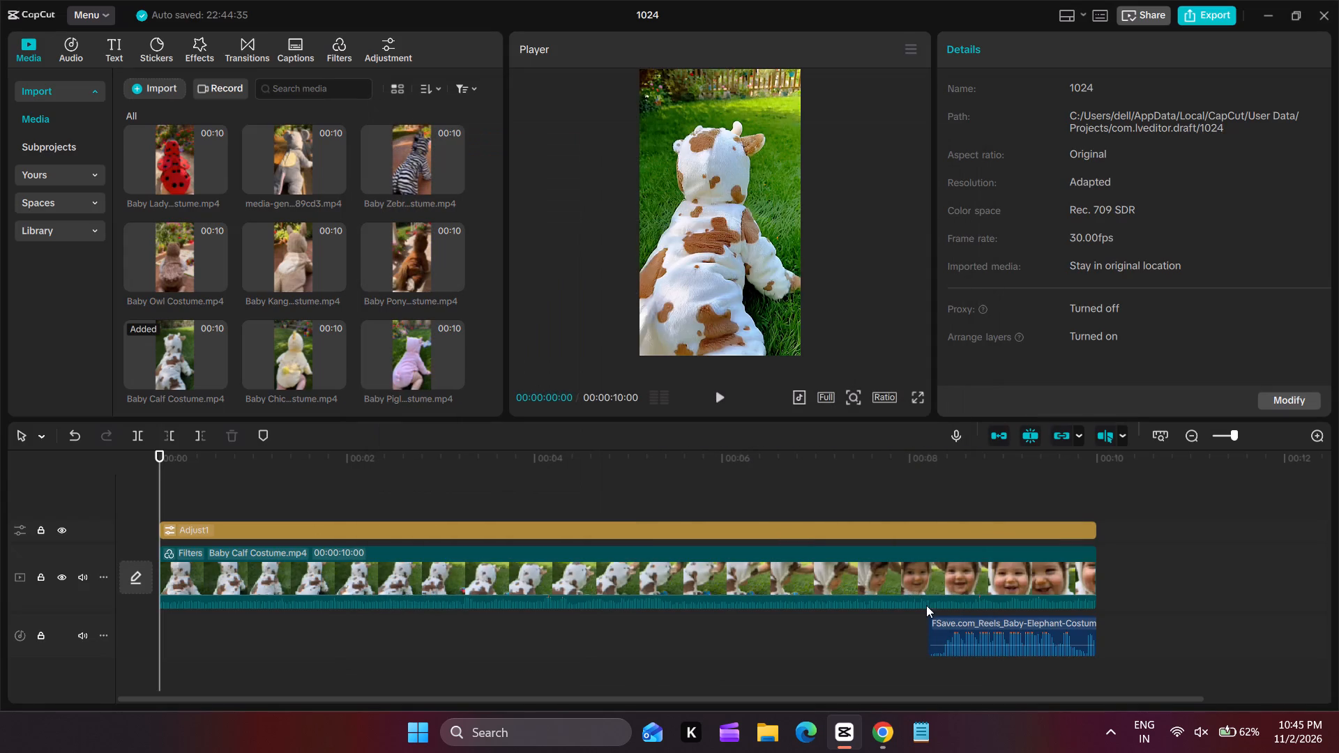
Replace the Baby Calf timeline clip with the Baby Chick Costume video, keeping the original video effect.
left_click_drag(317, 360, 358, 542)
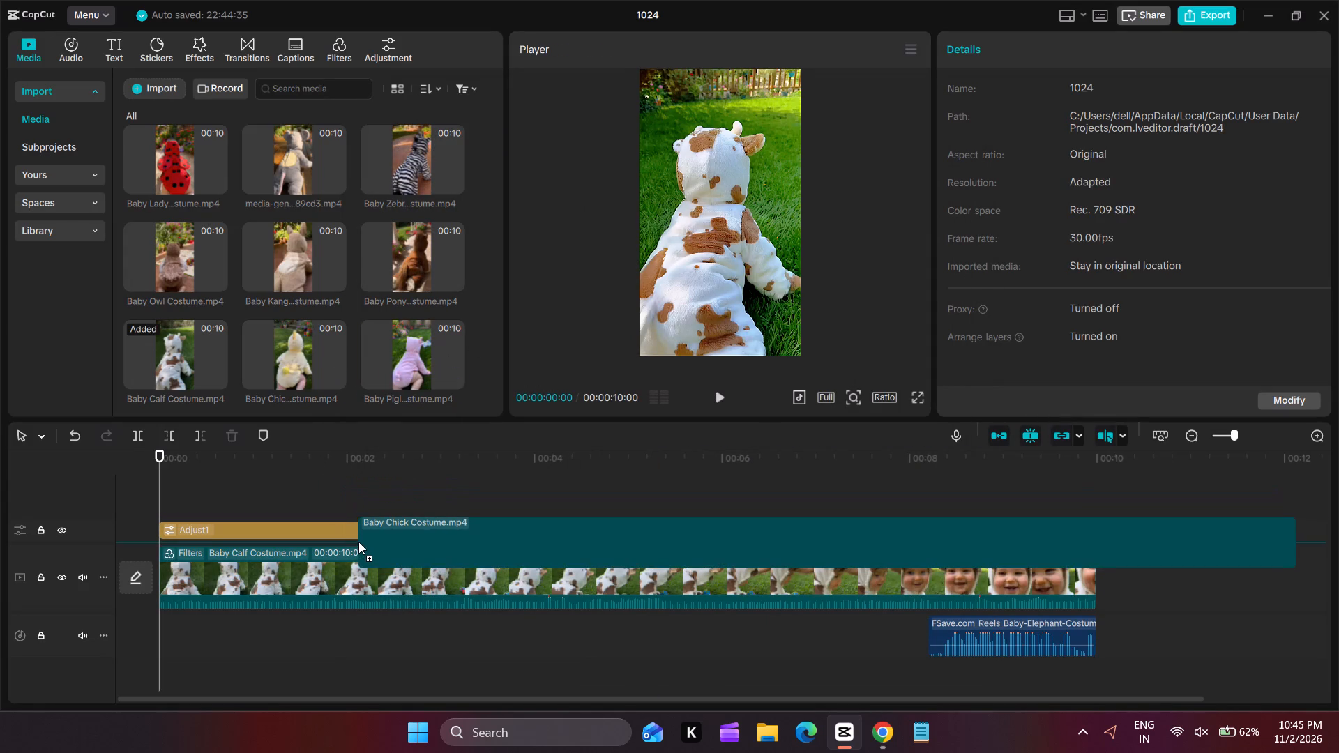
left_click_drag(358, 542, 307, 395)
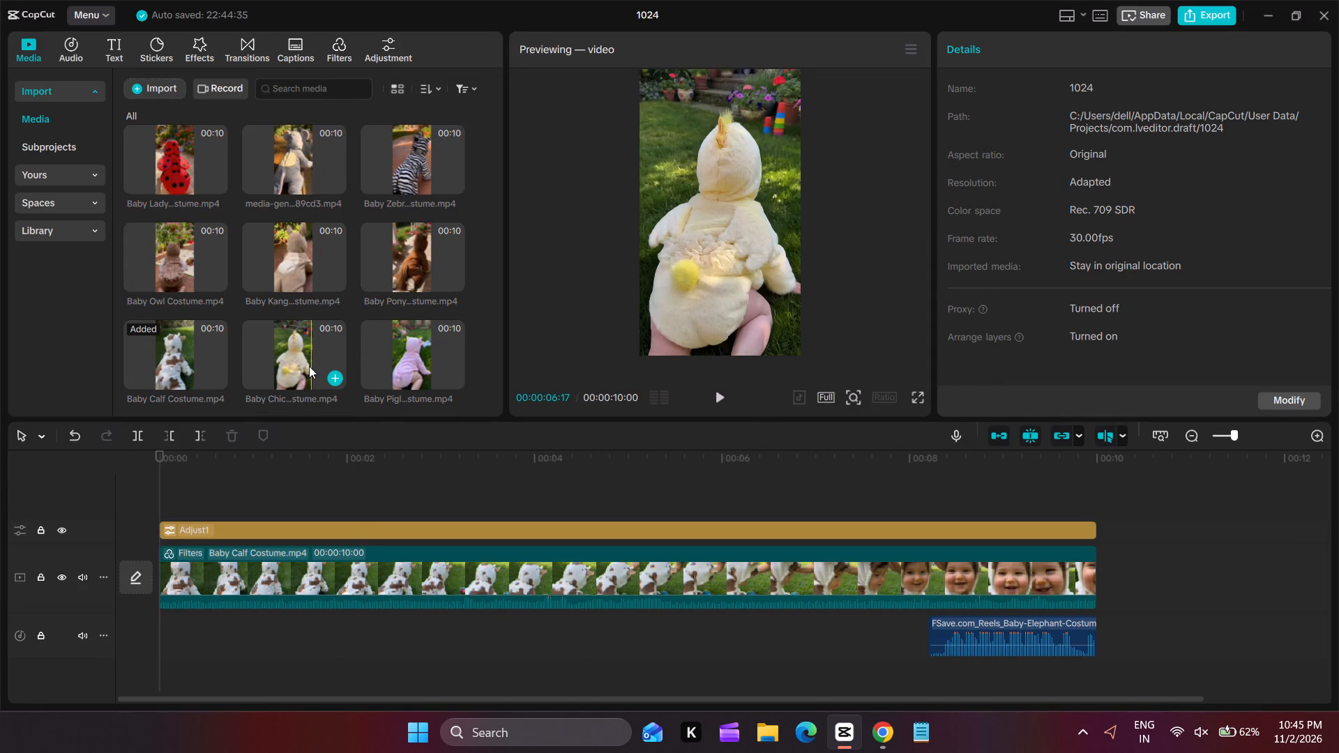
left_click_drag(308, 365, 244, 472)
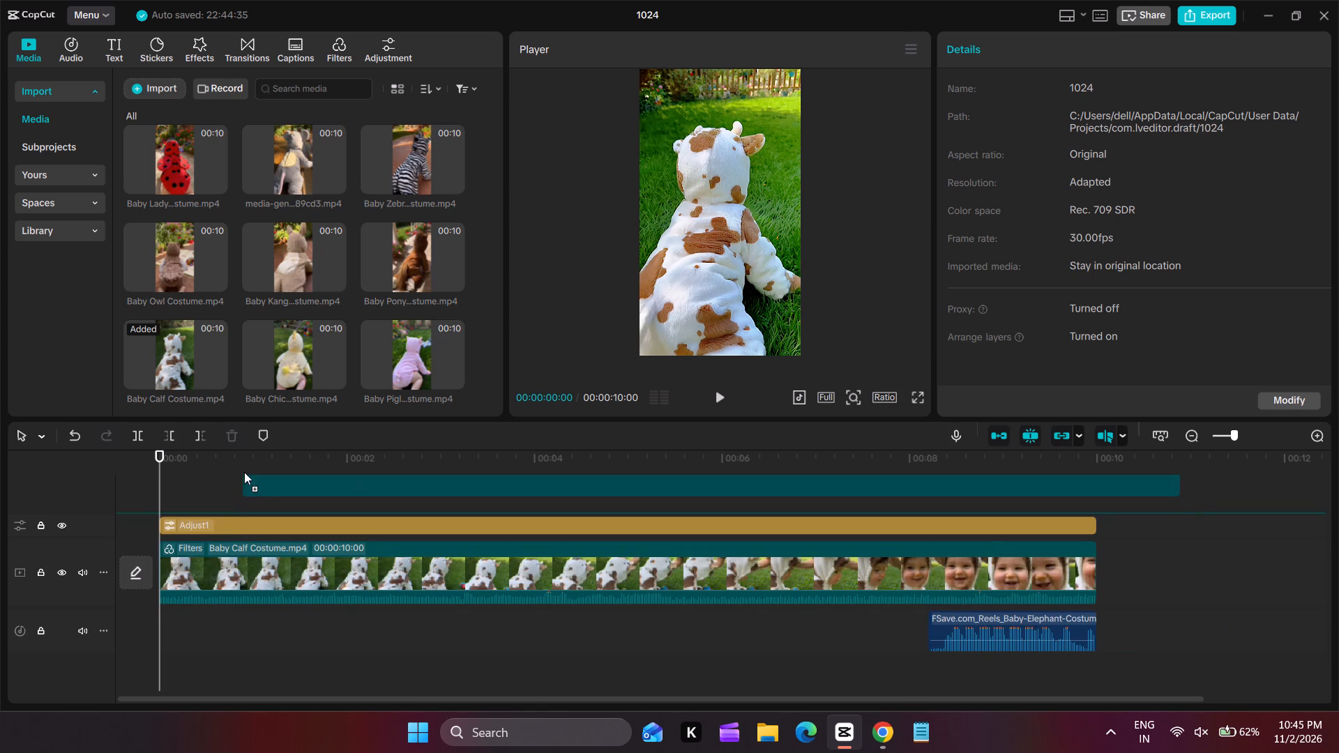
left_click_drag(244, 472, 301, 554)
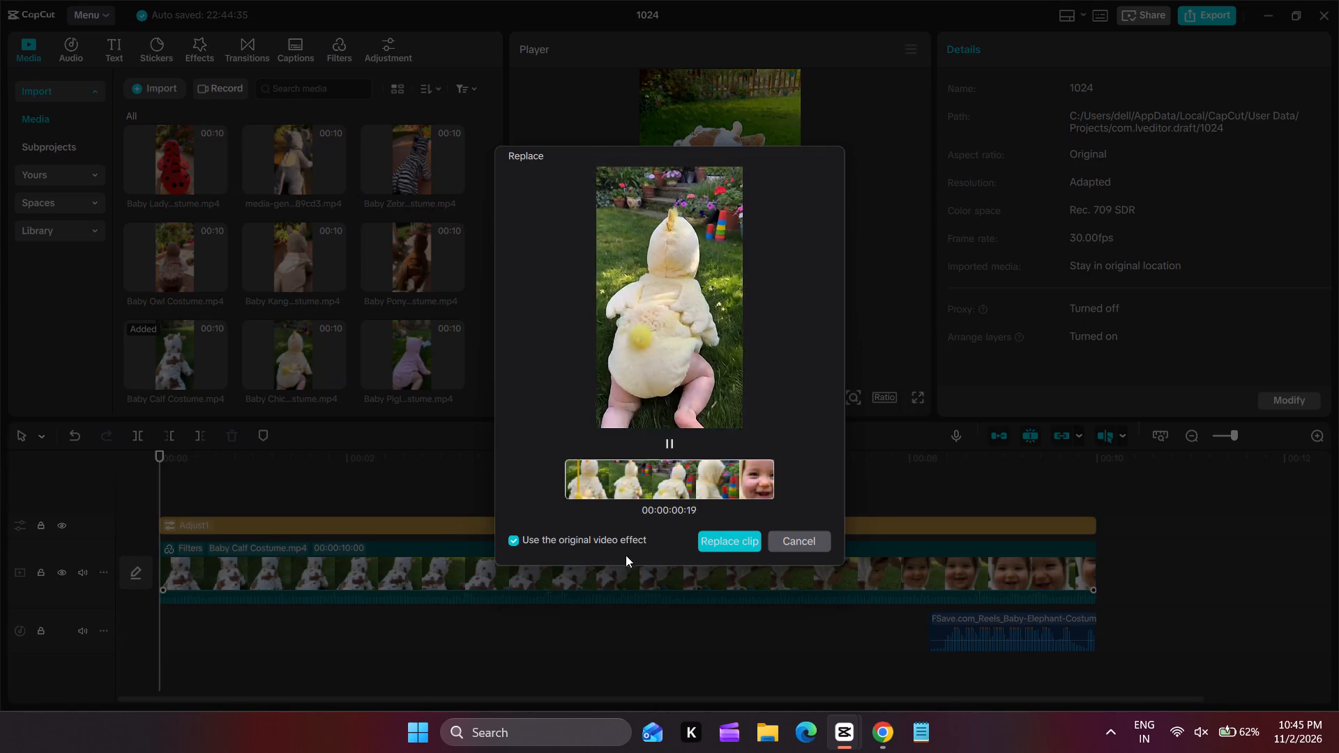
left_click(714, 538)
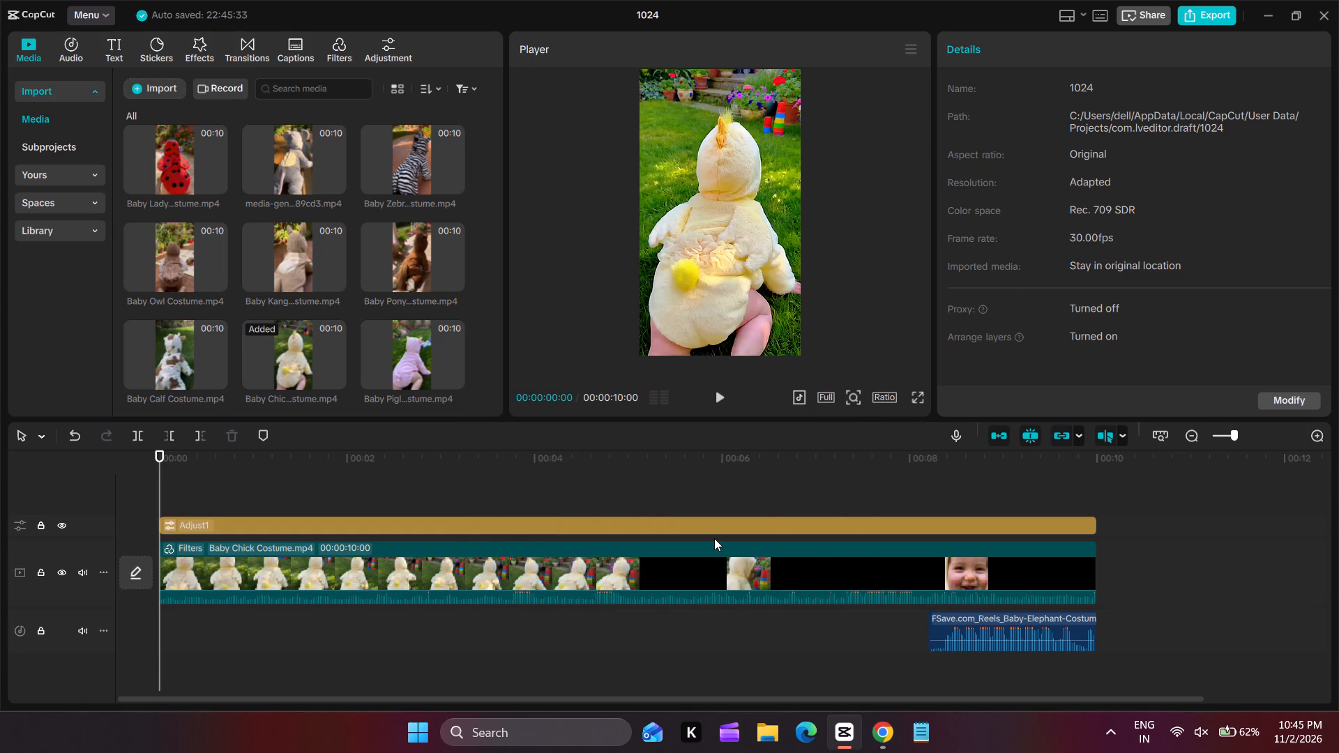
Export the Baby Chick Costume video as DREAM 34 at 60fps and close the sharing prompt.
left_click(1216, 14)
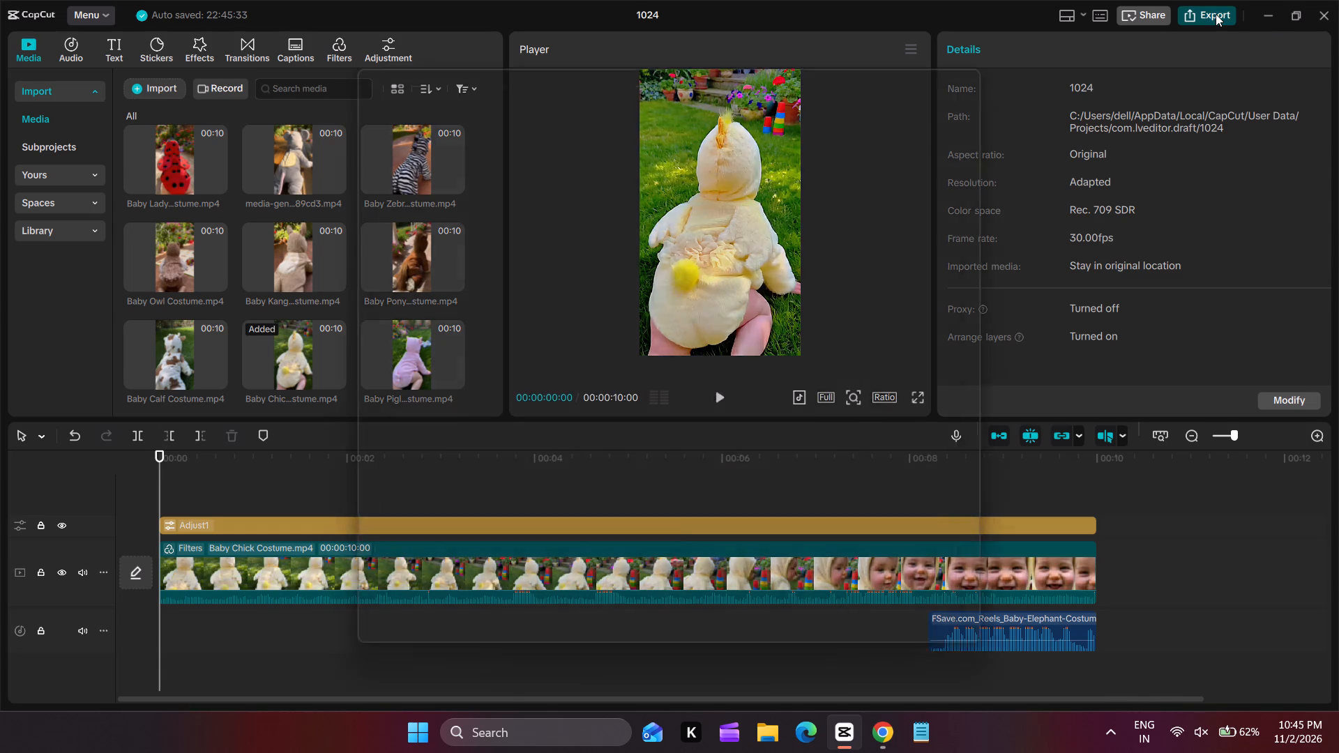
triple_click(865, 110)
left_click_drag(865, 110, 861, 116)
triple_click(861, 116)
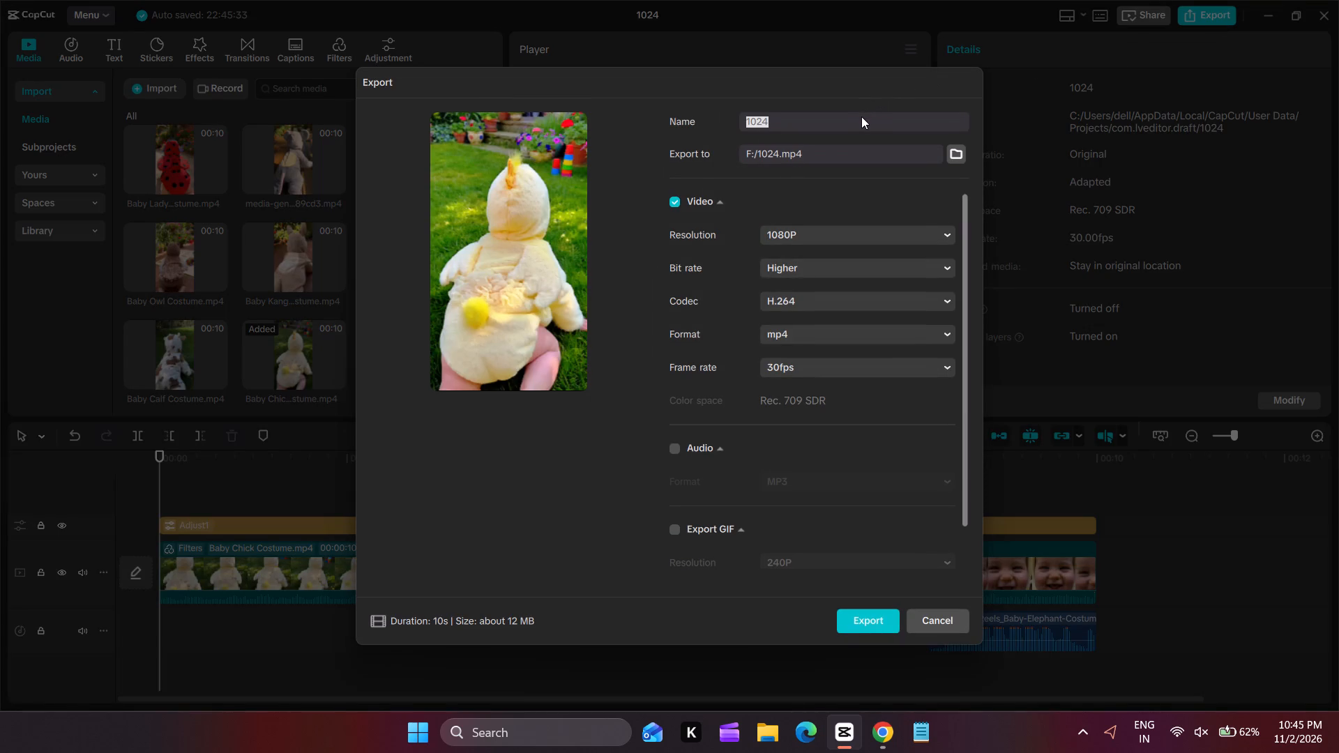
key("ctrl+v")
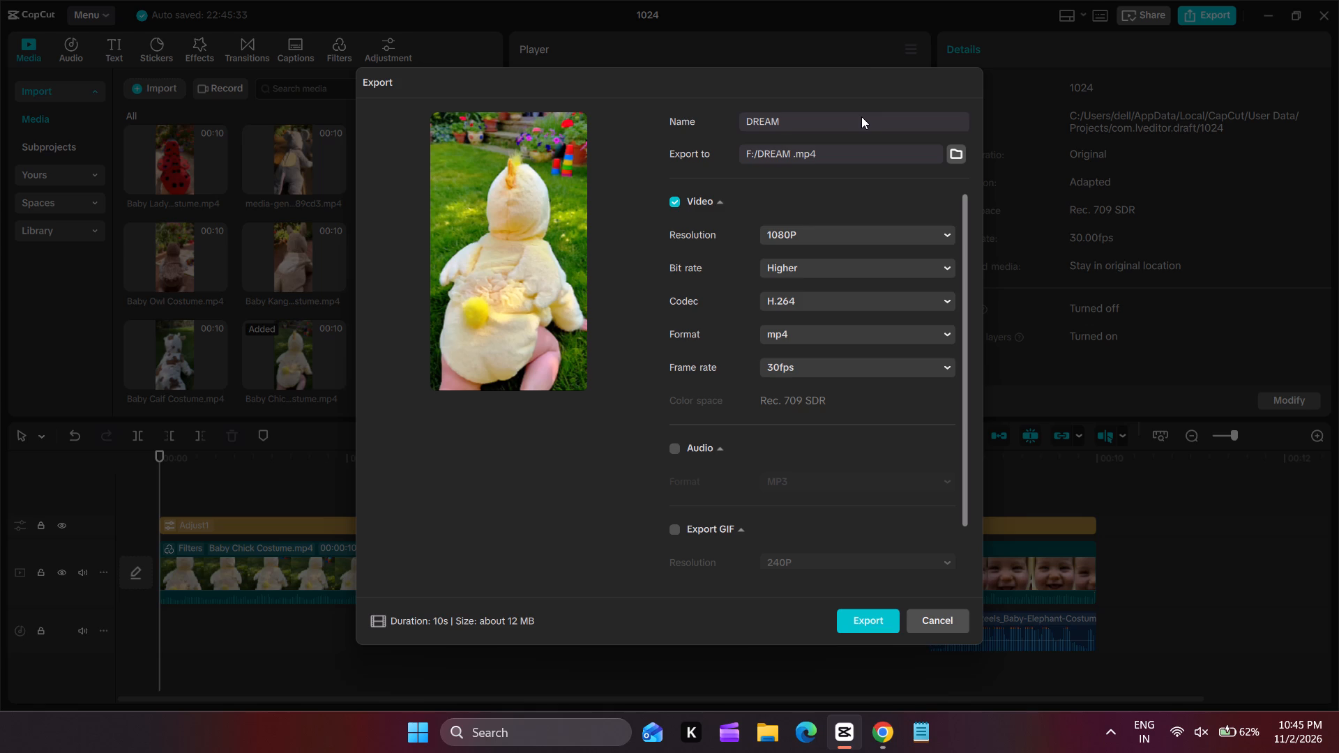
type("34")
left_click(916, 372)
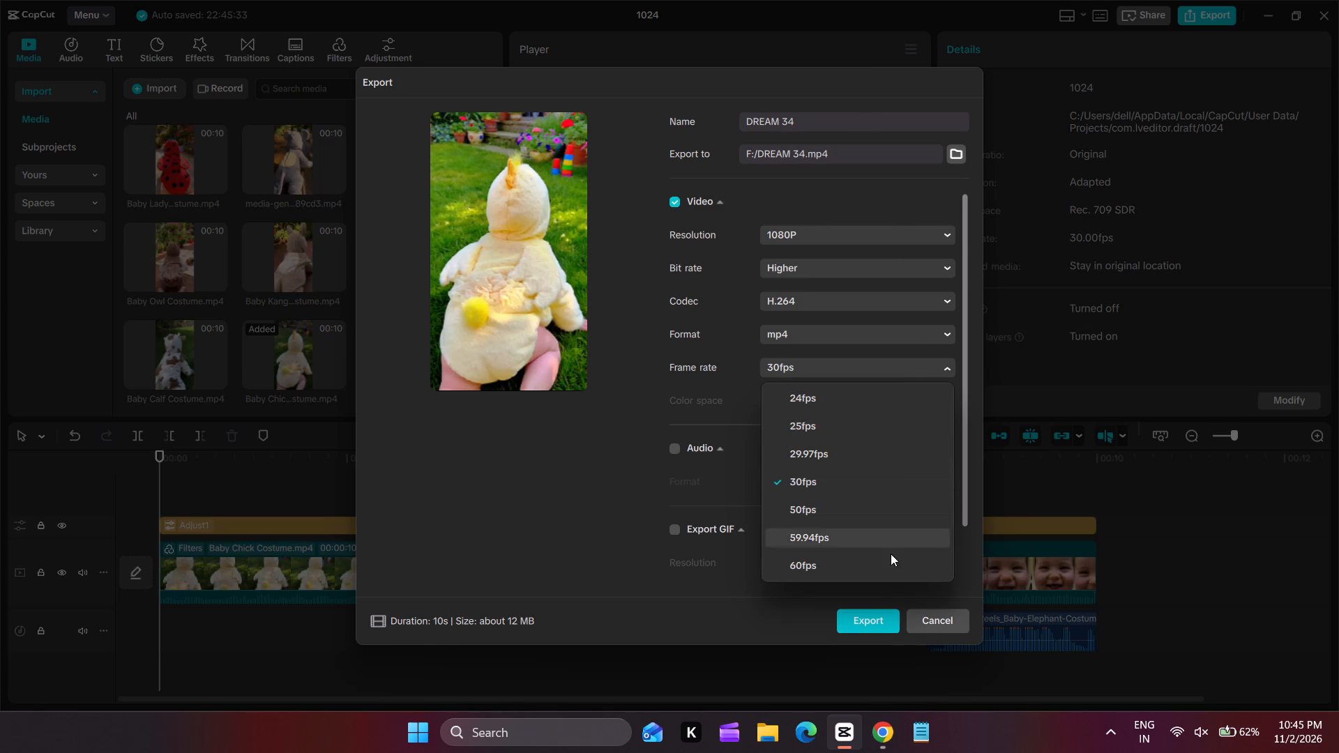
left_click(883, 576)
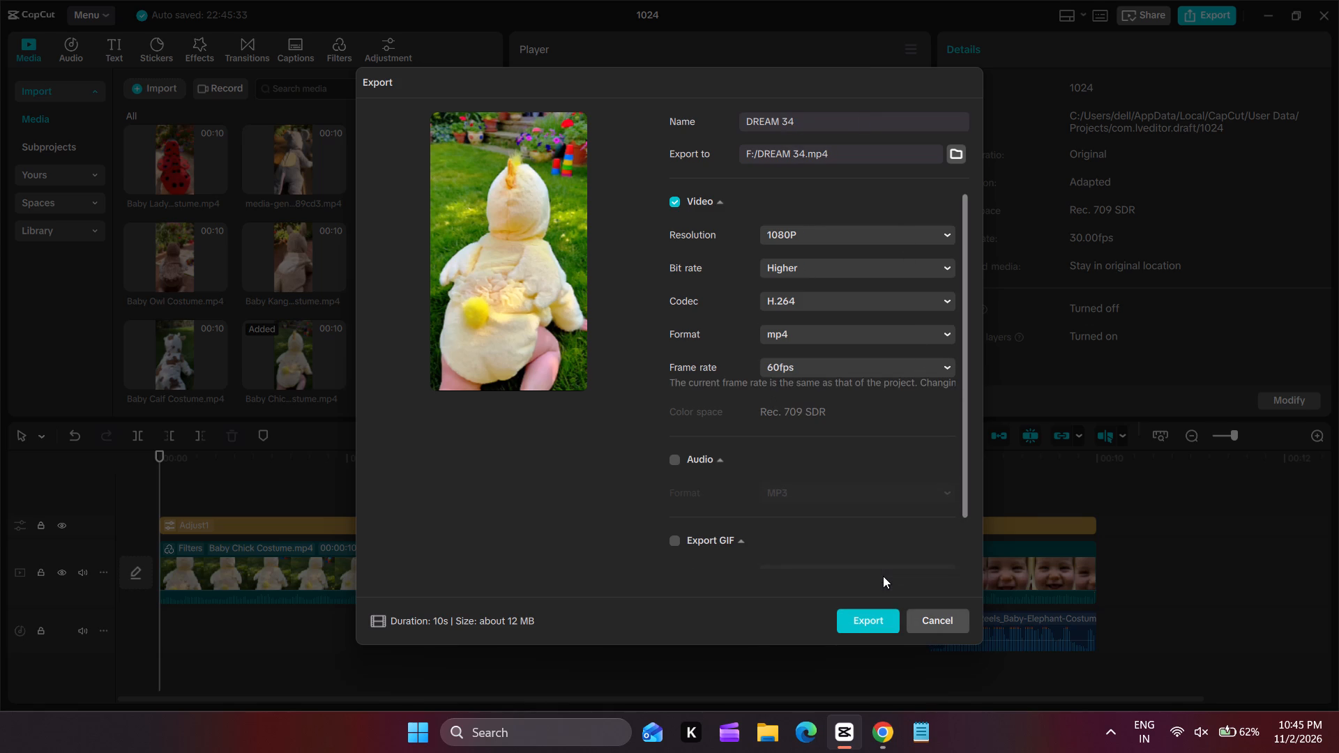
key("Return")
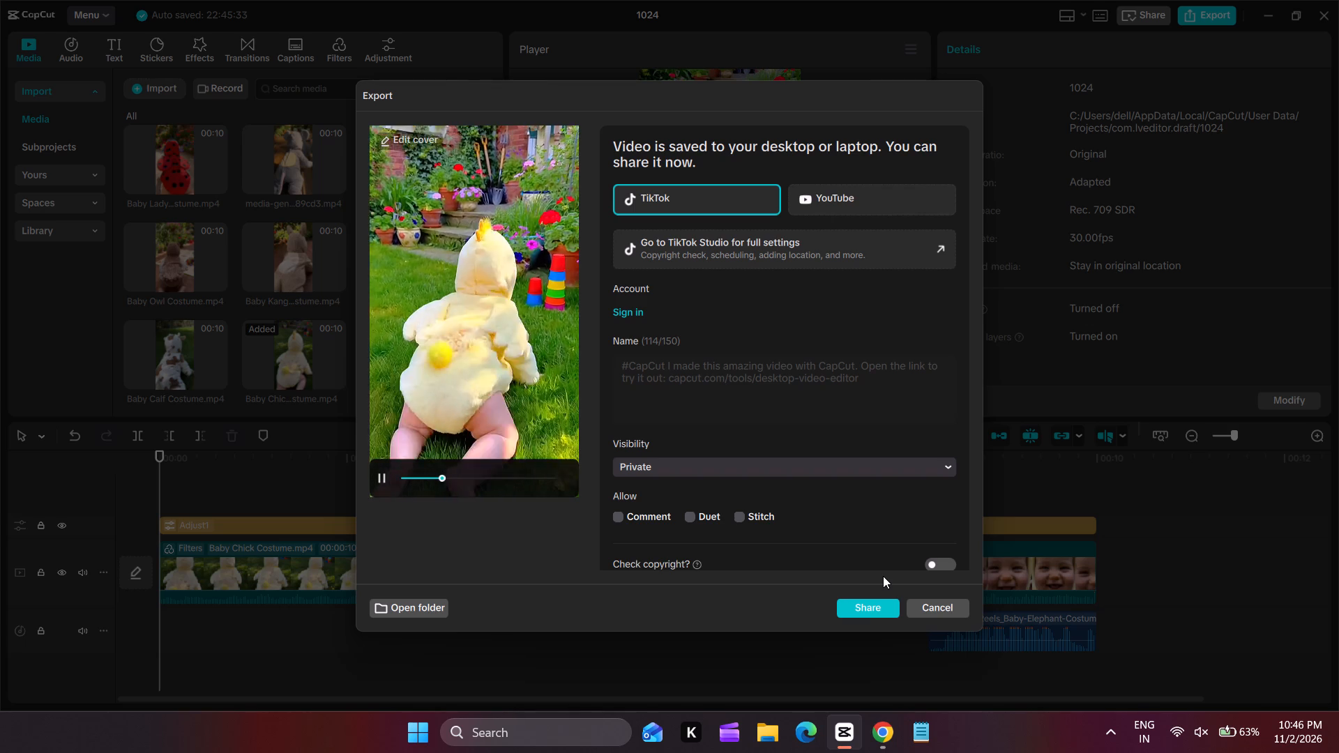
left_click(927, 601)
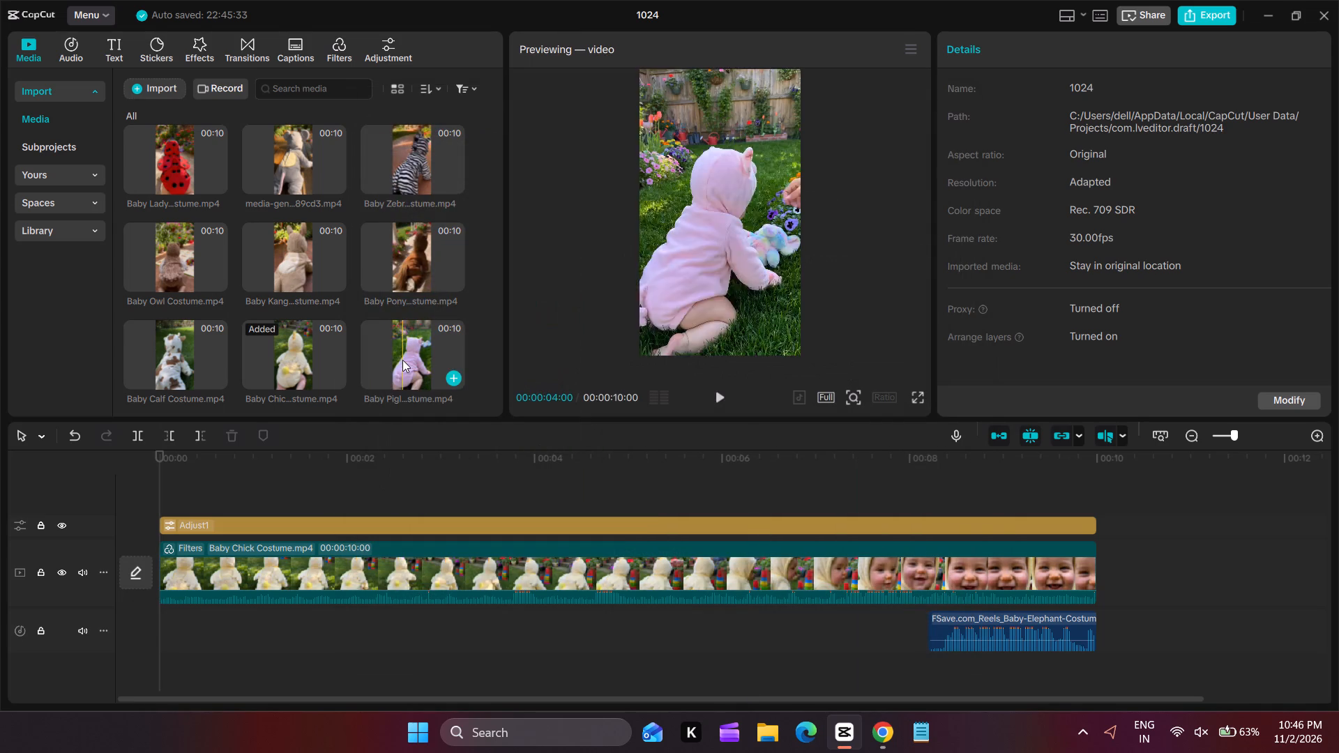
Replace the Baby Chick timeline clip with the Baby Piglet Costume video, keeping the original video effect.
left_click(402, 360)
left_click_drag(402, 360, 440, 482)
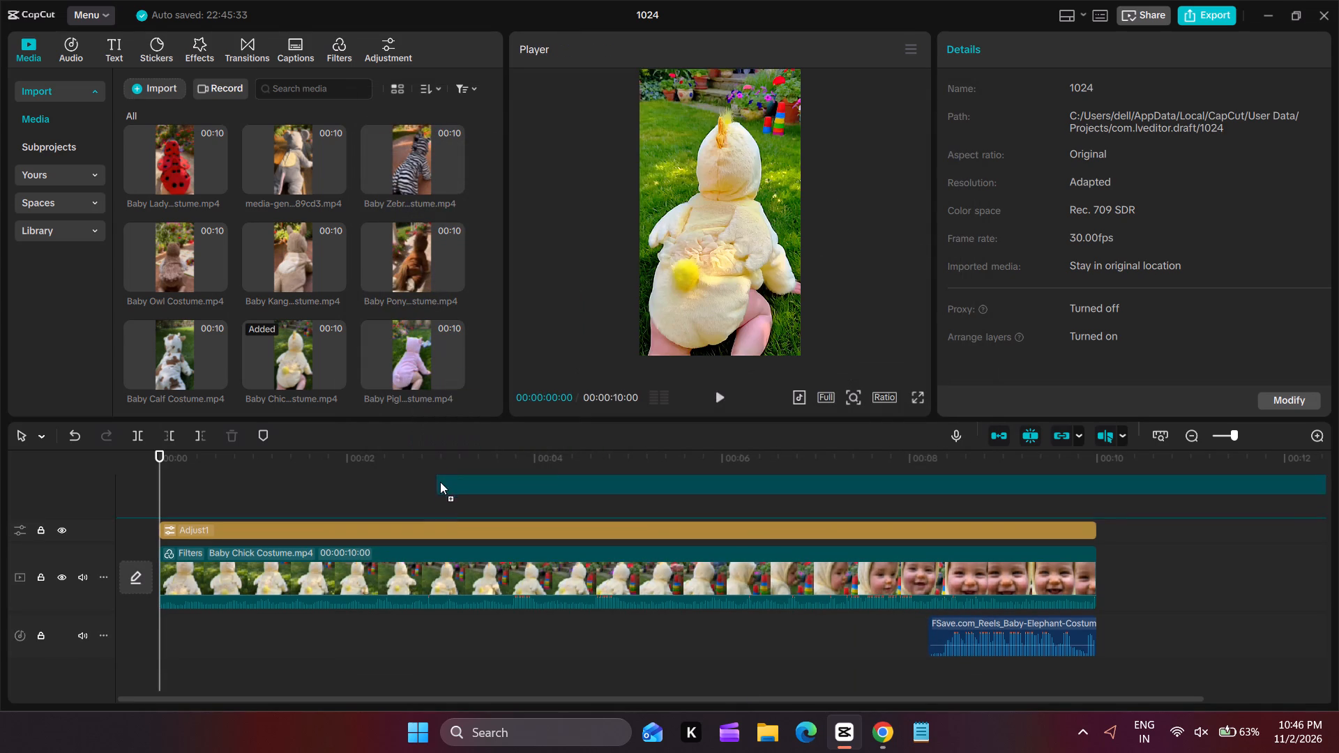
left_click_drag(440, 482, 460, 560)
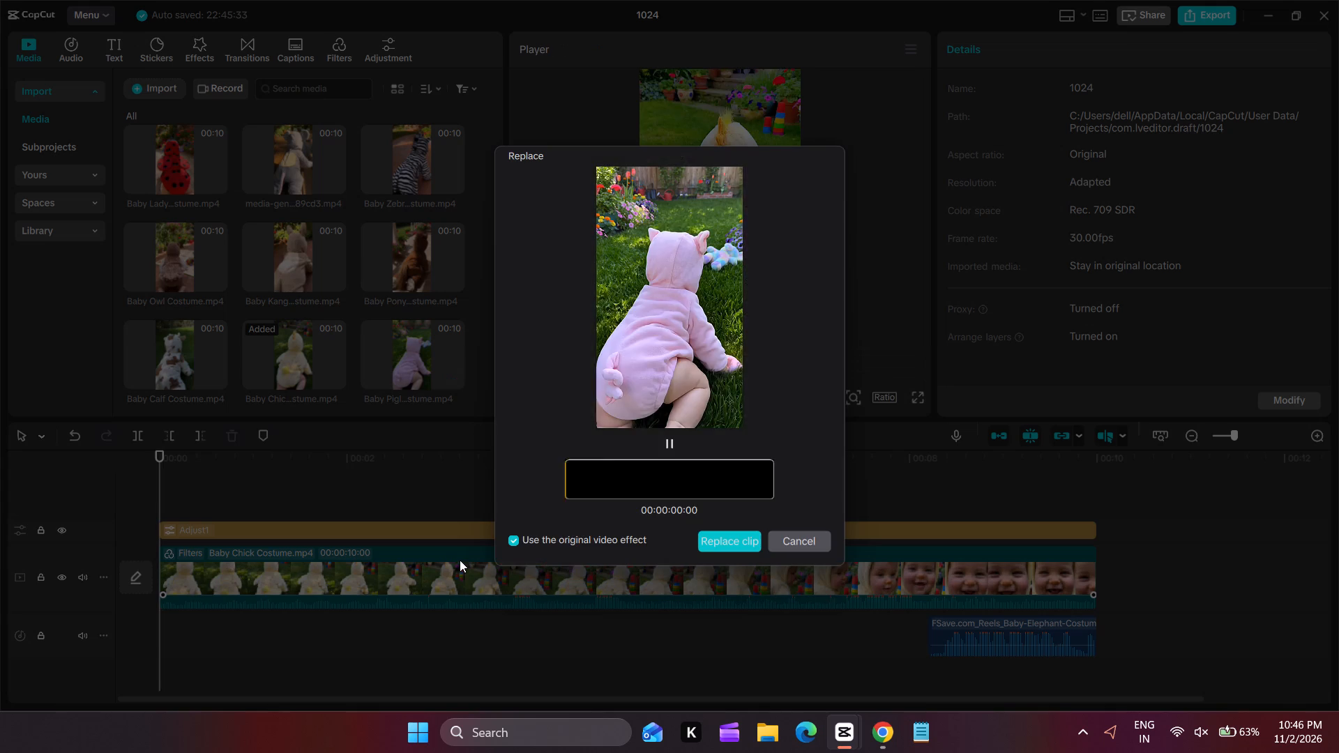
left_click(736, 546)
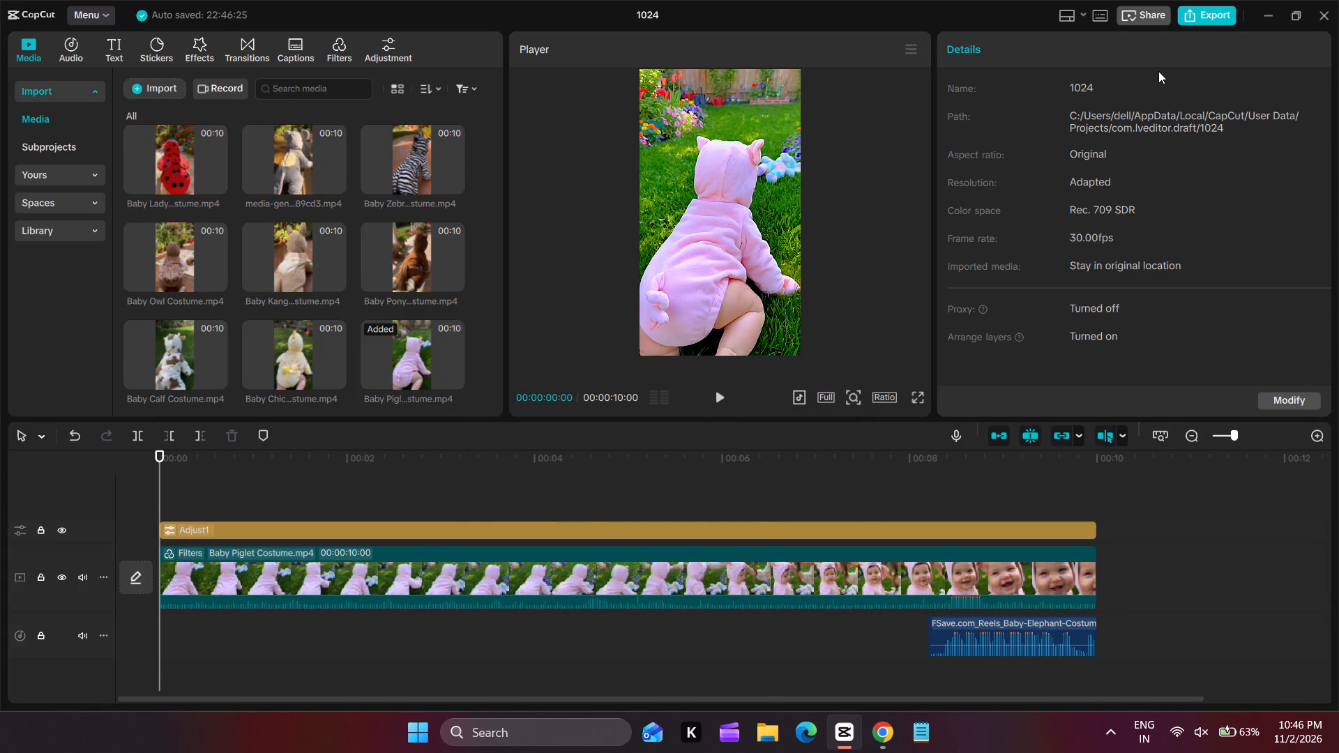
Export the Baby Piglet Costume video as DREAM 35 at 60fps and close the sharing prompt.
left_click(1218, 16)
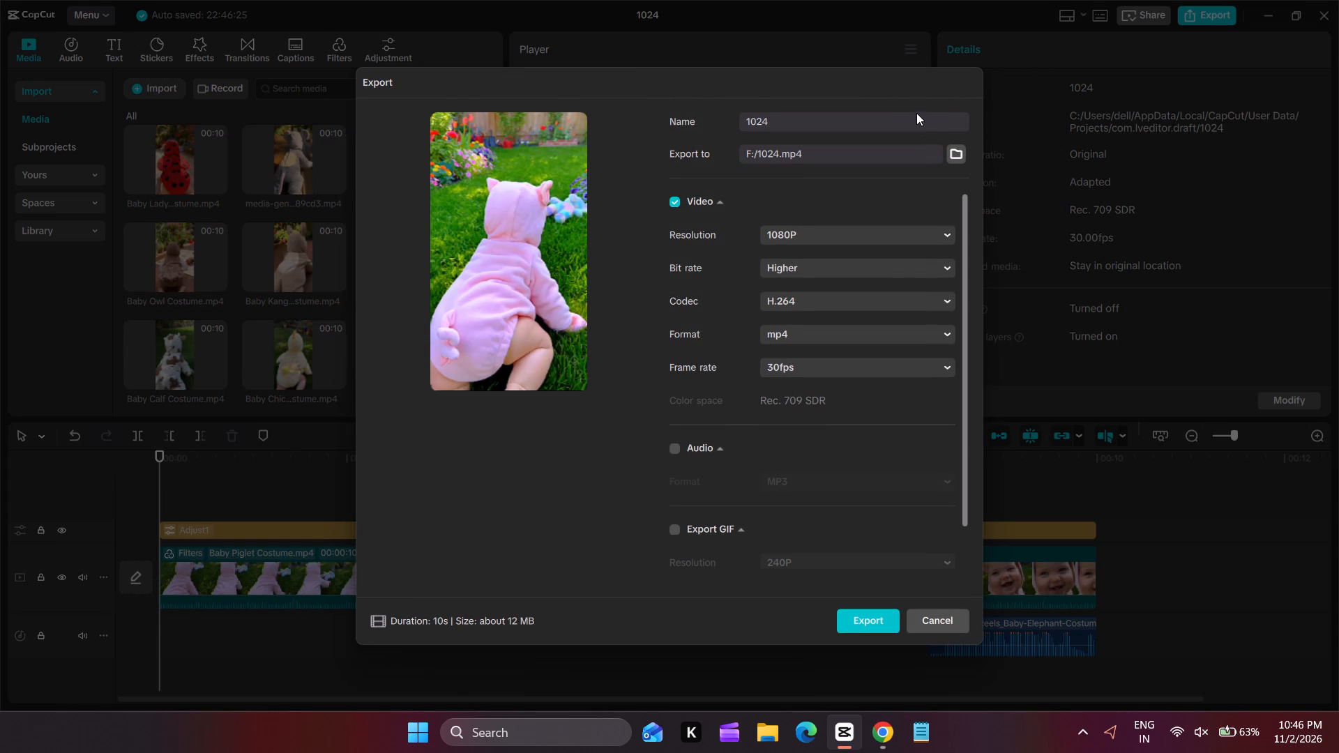
triple_click(916, 124)
key("ctrl+v")
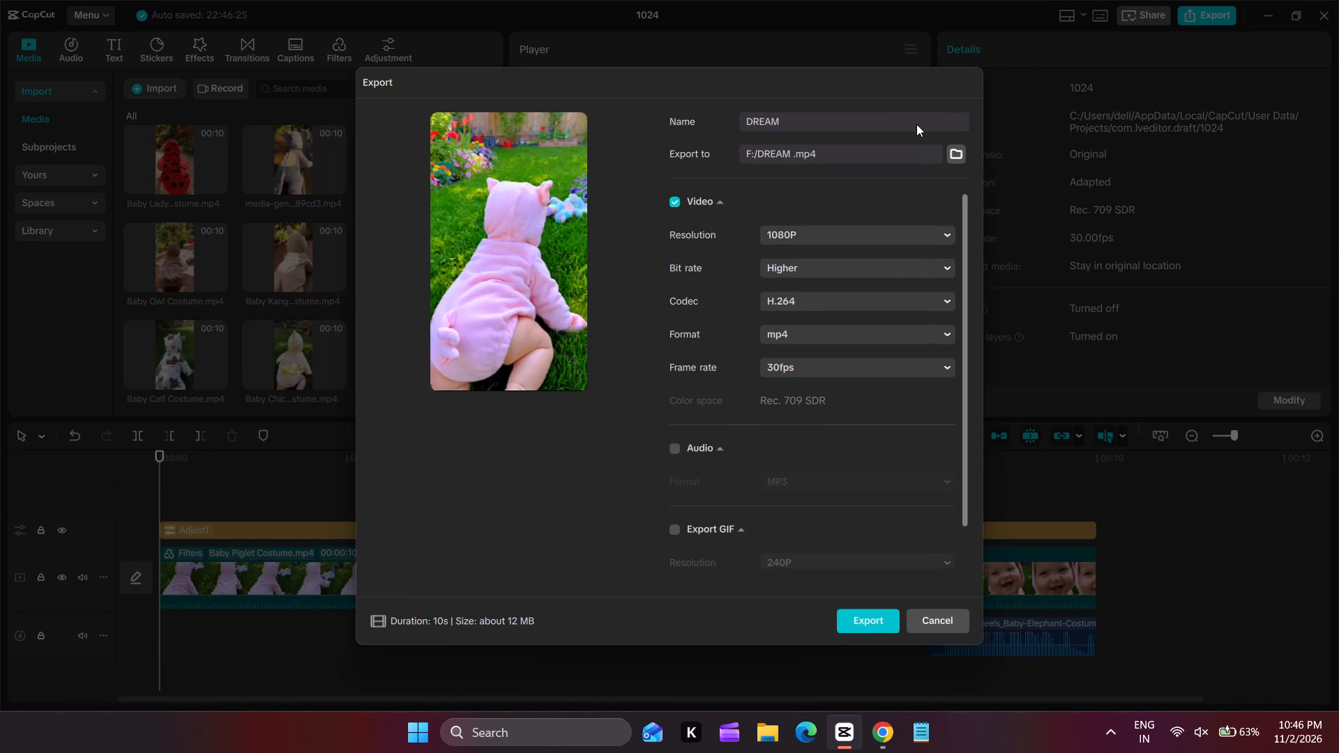
type("35")
left_click(923, 369)
left_click(865, 581)
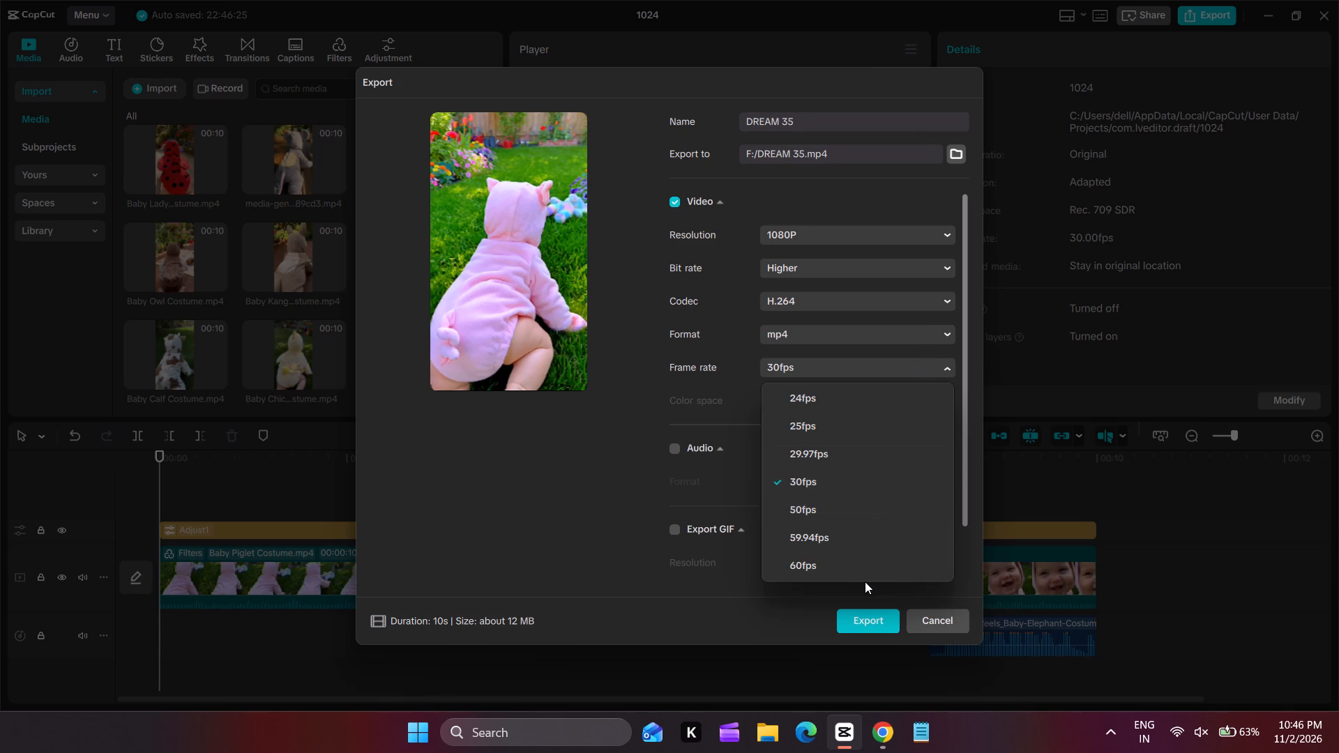
left_click(870, 572)
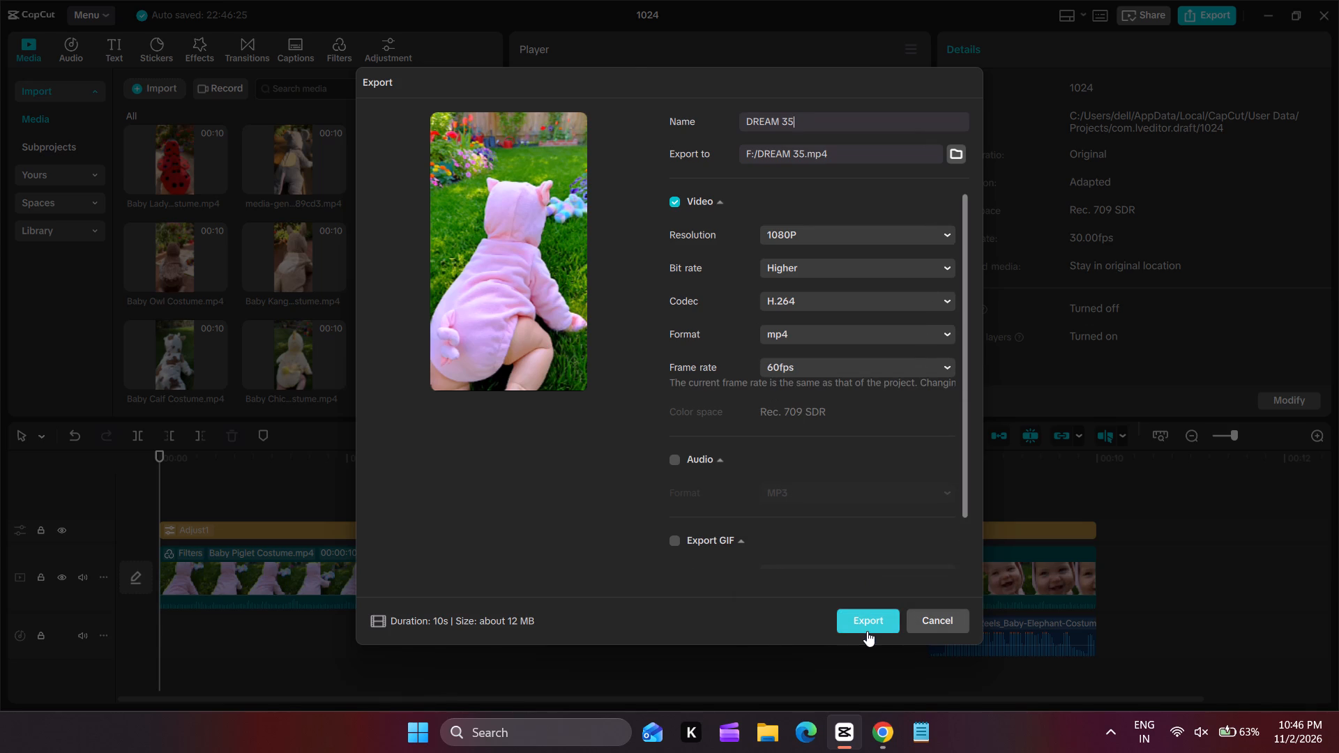
left_click(867, 631)
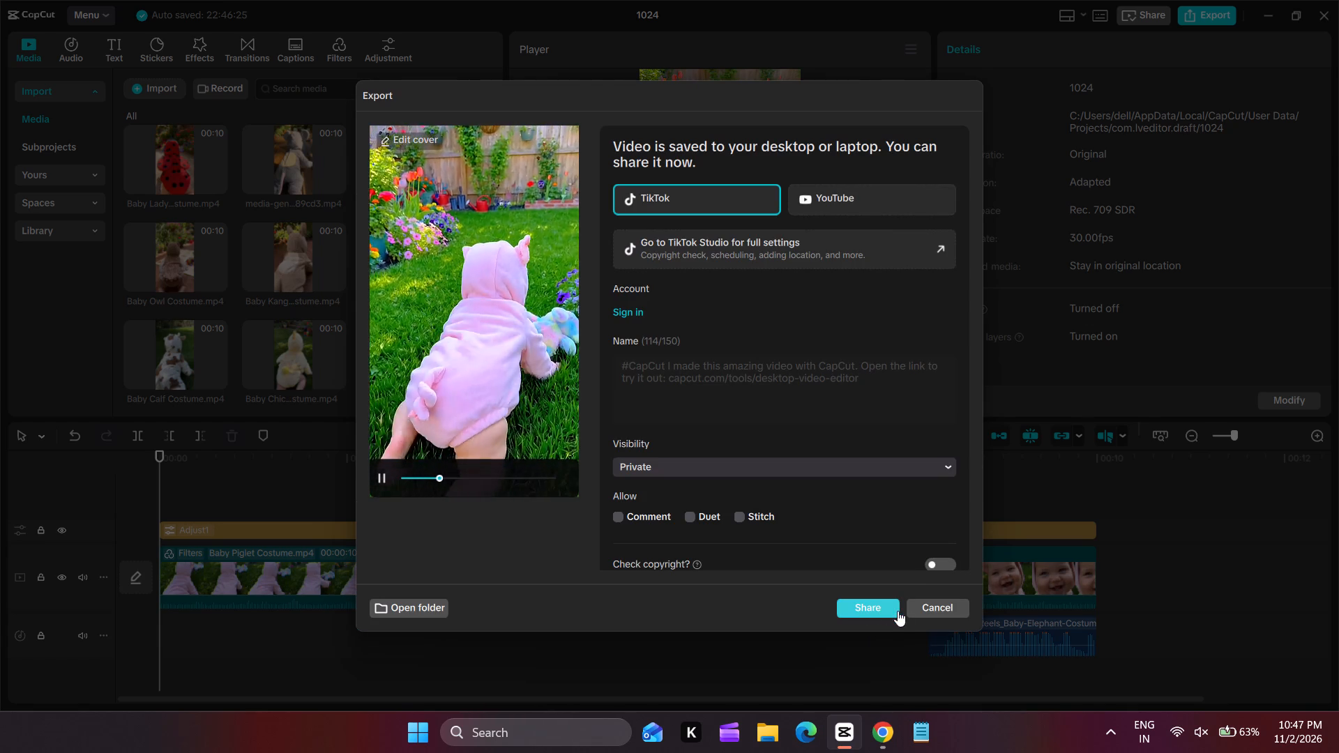